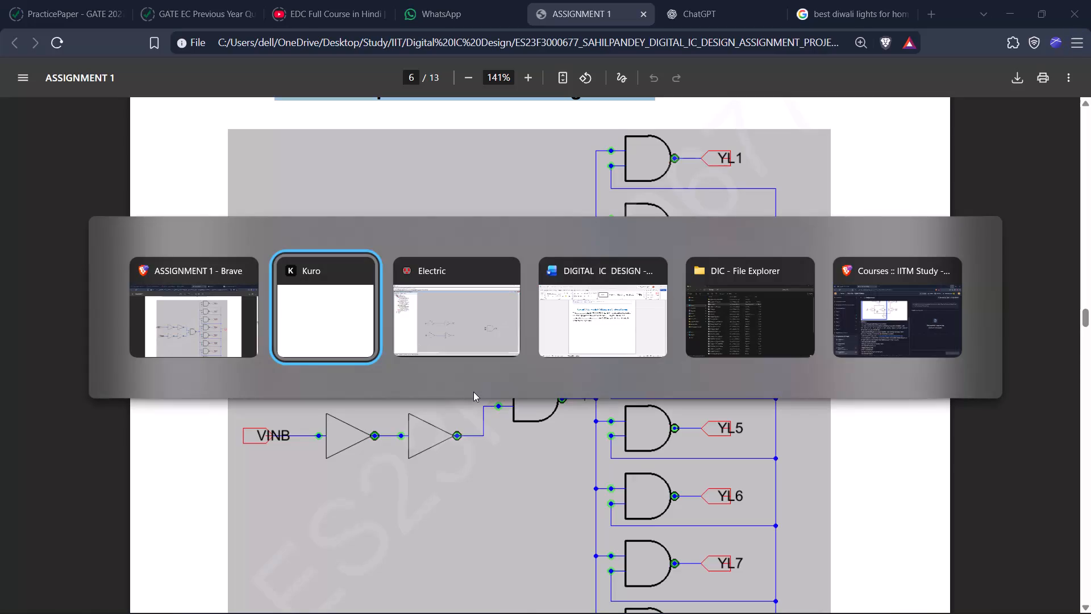
# Switch to Electric and move the NAND2 gate closer to the outputs of the two inverter pairs.
pyautogui.hotkey('alt', 'Tab')
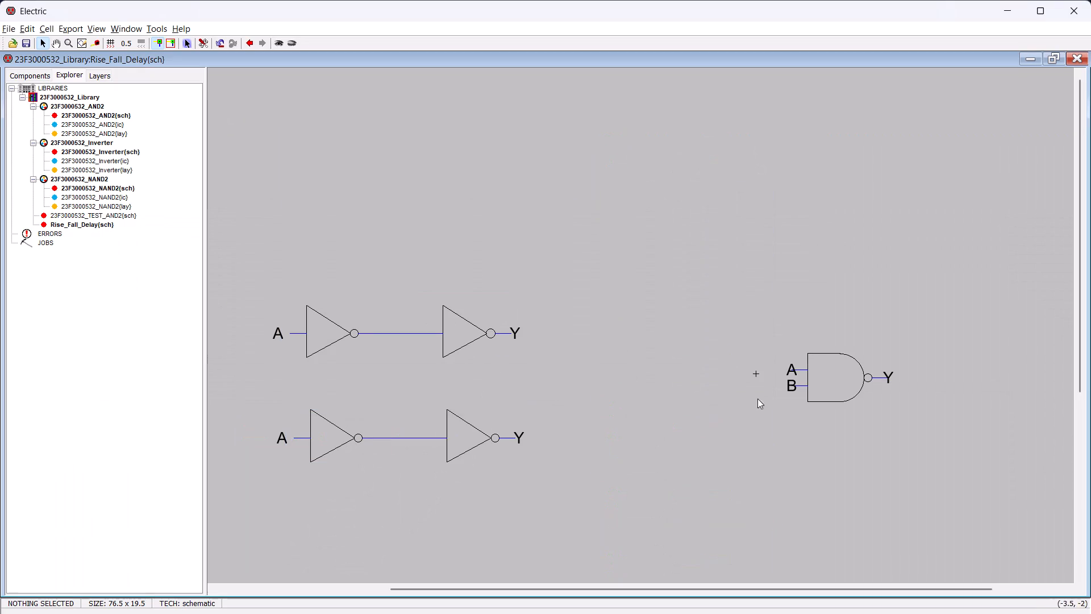
pyautogui.moveTo(836, 381); pyautogui.dragTo(654, 386)
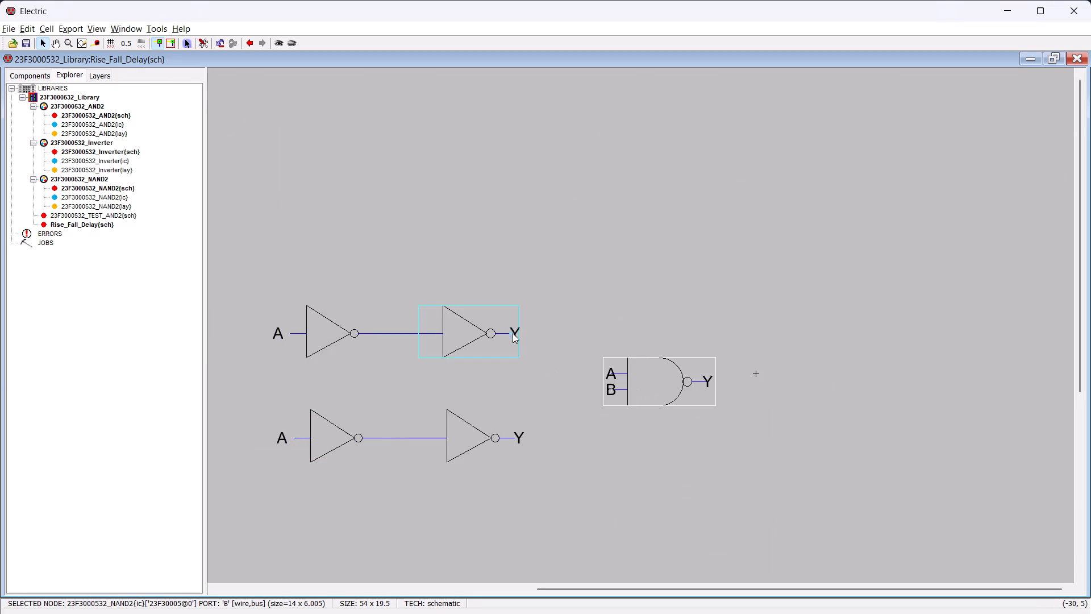
# Wire output Y of the upper inverter pair to input A of the NAND gate.
pyautogui.click(511, 333)
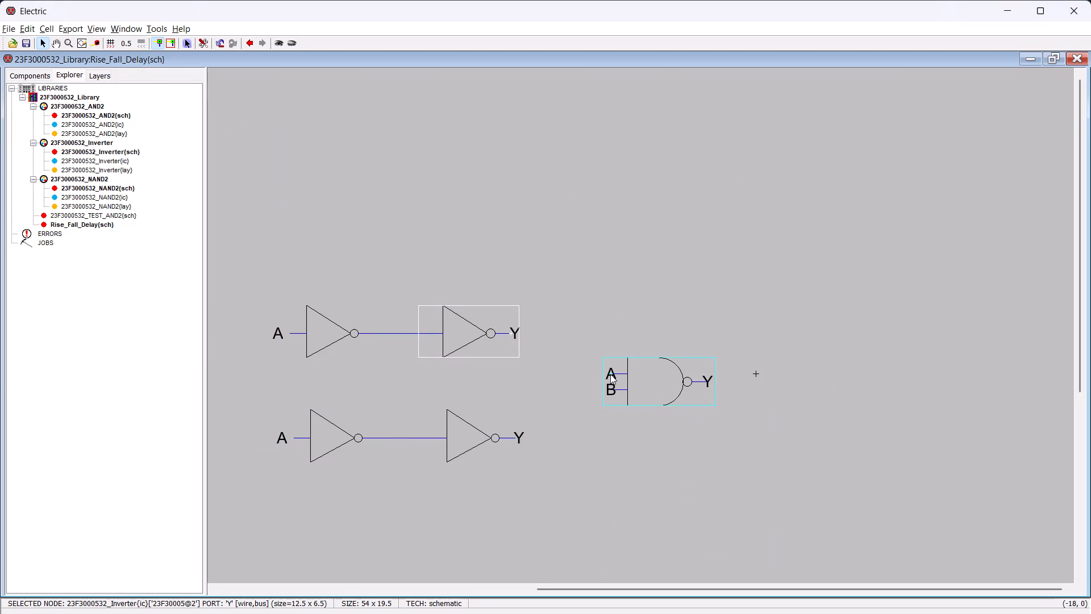
pyautogui.rightClick(610, 374)
pyautogui.click(612, 268)
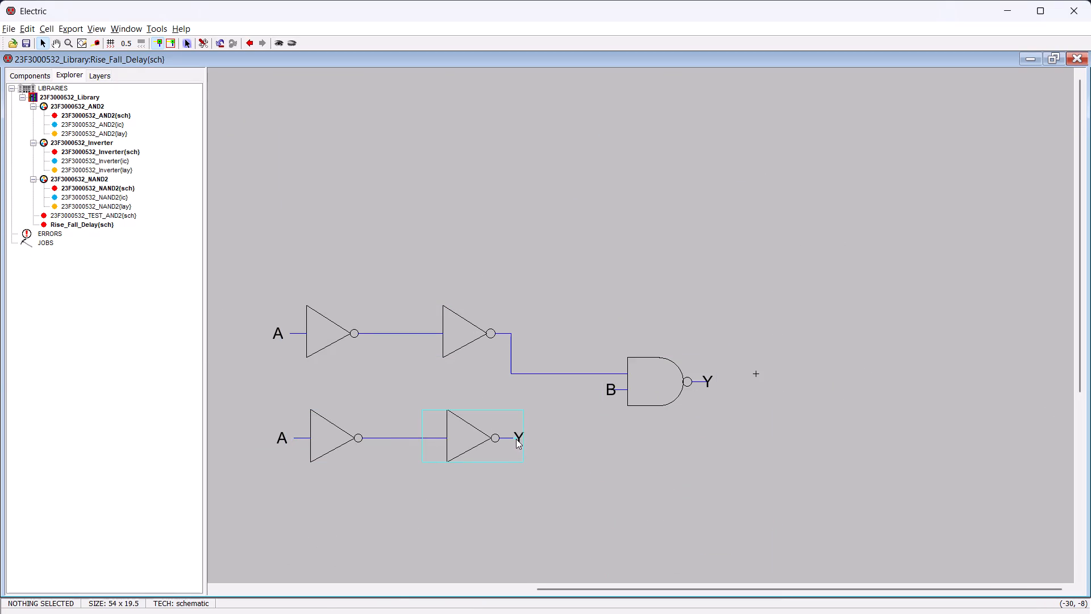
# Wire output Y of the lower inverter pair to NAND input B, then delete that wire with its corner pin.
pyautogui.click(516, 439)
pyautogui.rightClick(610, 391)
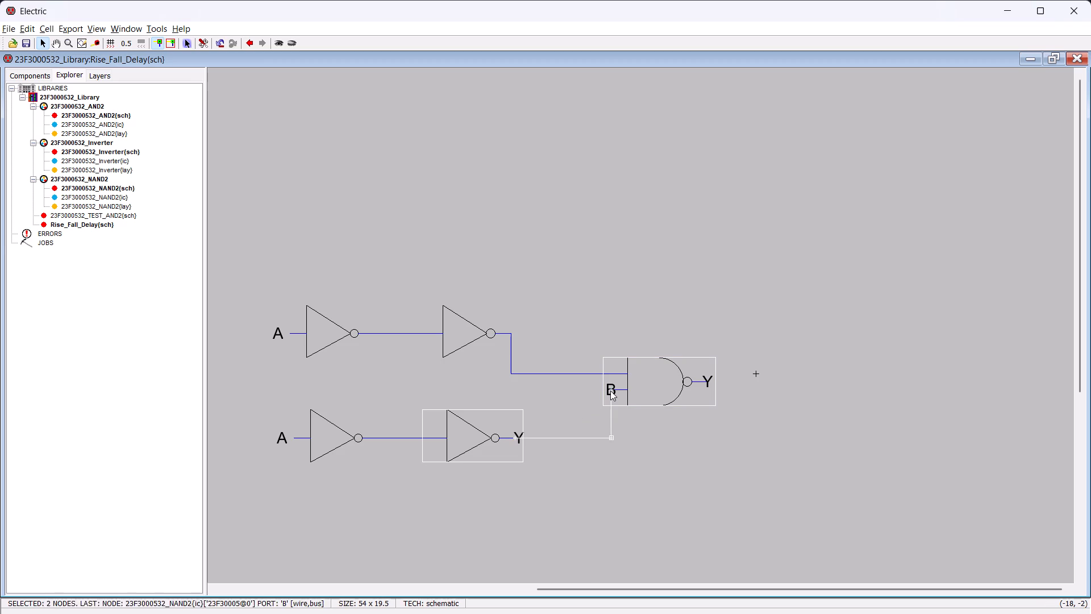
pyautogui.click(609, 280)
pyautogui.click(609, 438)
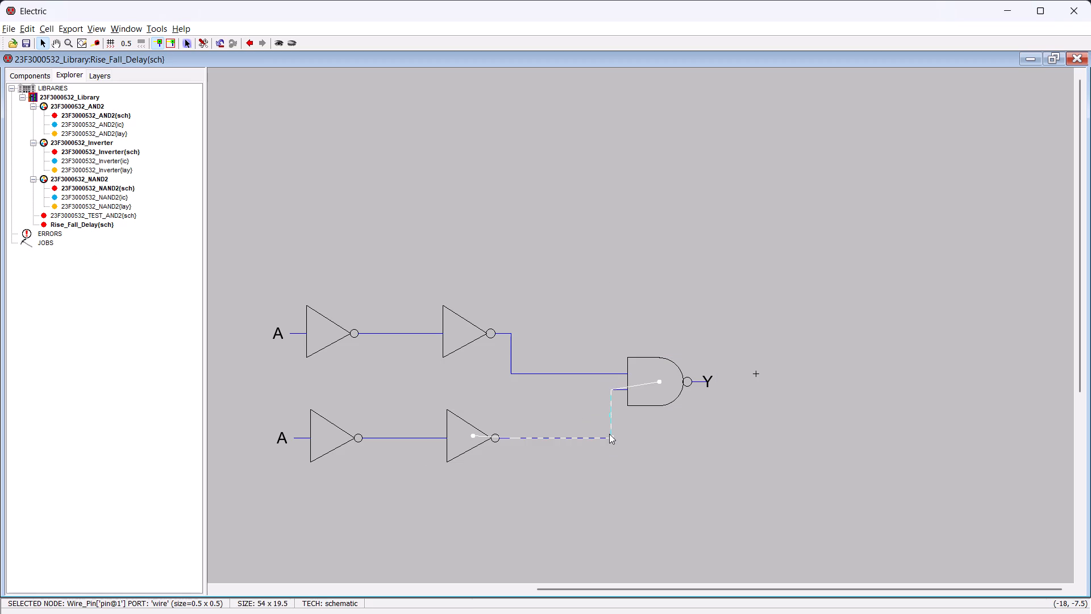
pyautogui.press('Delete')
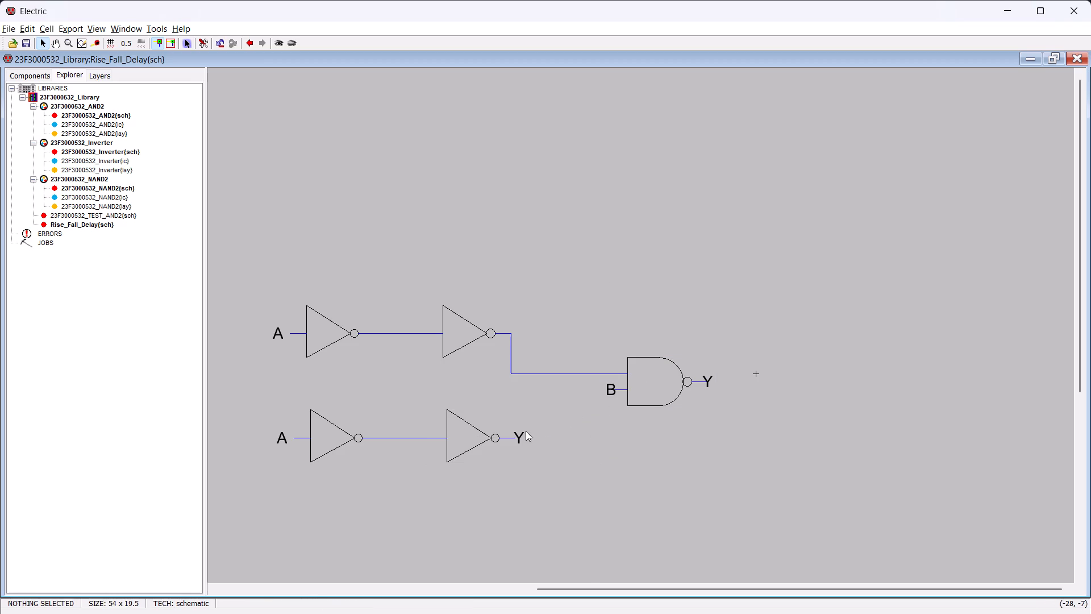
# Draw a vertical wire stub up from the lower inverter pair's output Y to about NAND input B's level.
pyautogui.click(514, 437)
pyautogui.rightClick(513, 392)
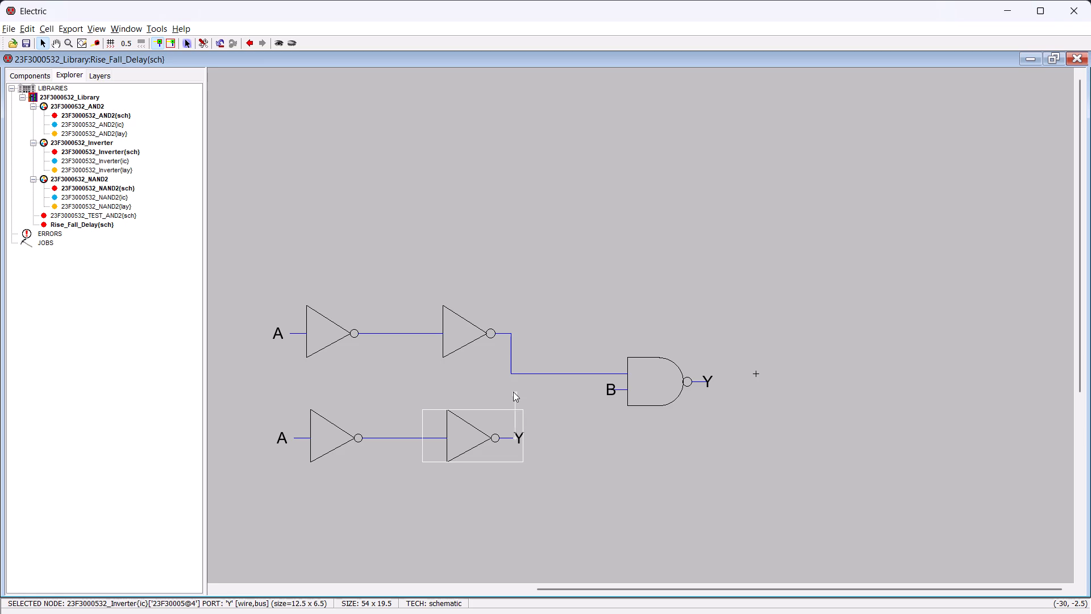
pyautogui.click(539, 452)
# Select the whole lower inverter pair with its wires and shift it to line up vertically with the upper pair.
pyautogui.moveTo(526, 463); pyautogui.dragTo(384, 443)
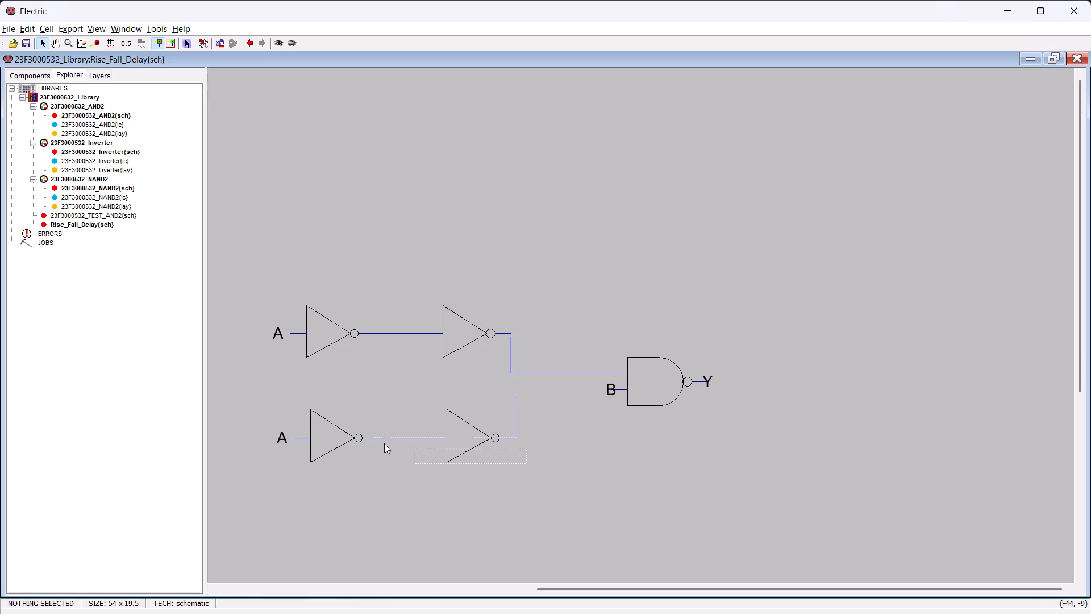
pyautogui.moveTo(384, 443); pyautogui.dragTo(262, 418)
pyautogui.click(409, 430)
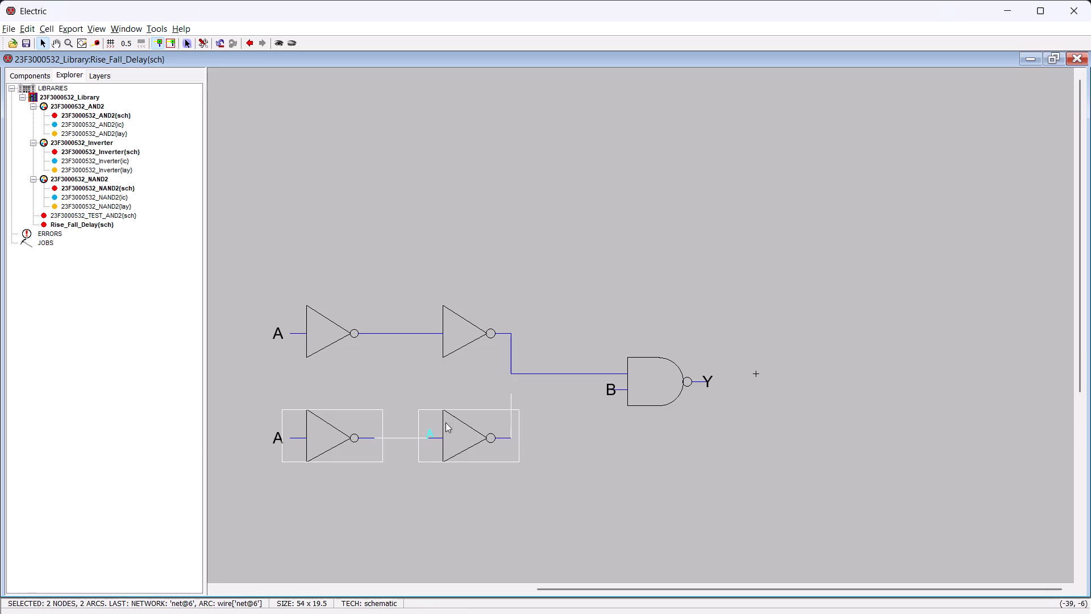
pyautogui.click(582, 426)
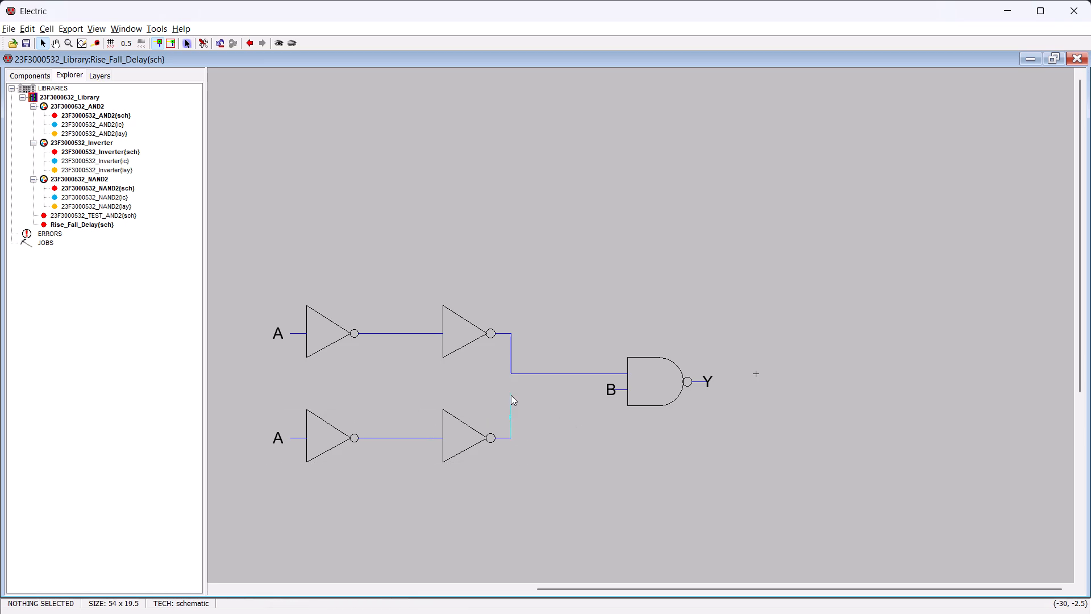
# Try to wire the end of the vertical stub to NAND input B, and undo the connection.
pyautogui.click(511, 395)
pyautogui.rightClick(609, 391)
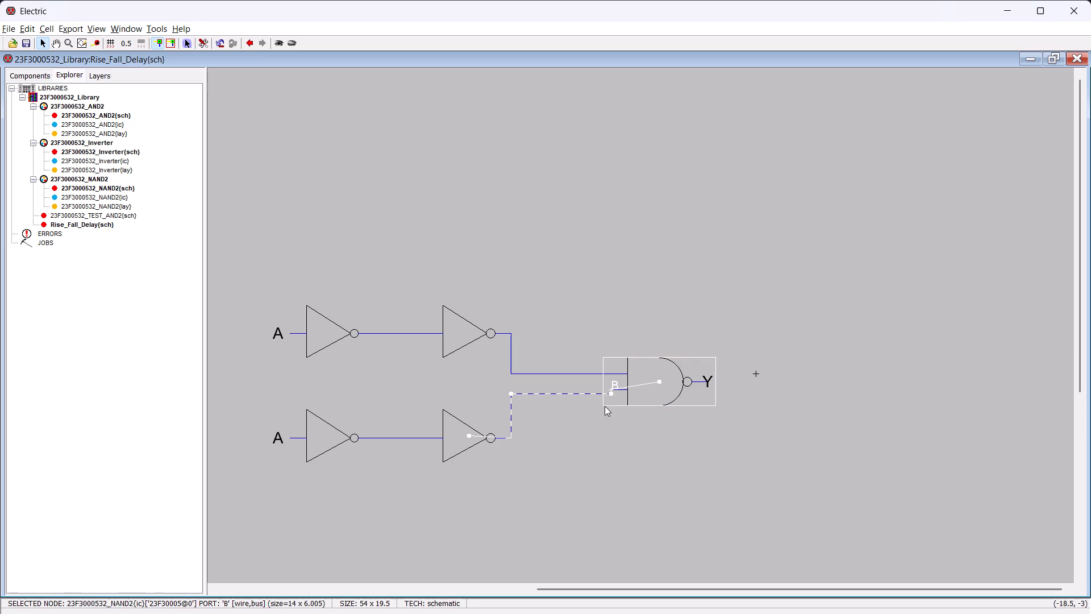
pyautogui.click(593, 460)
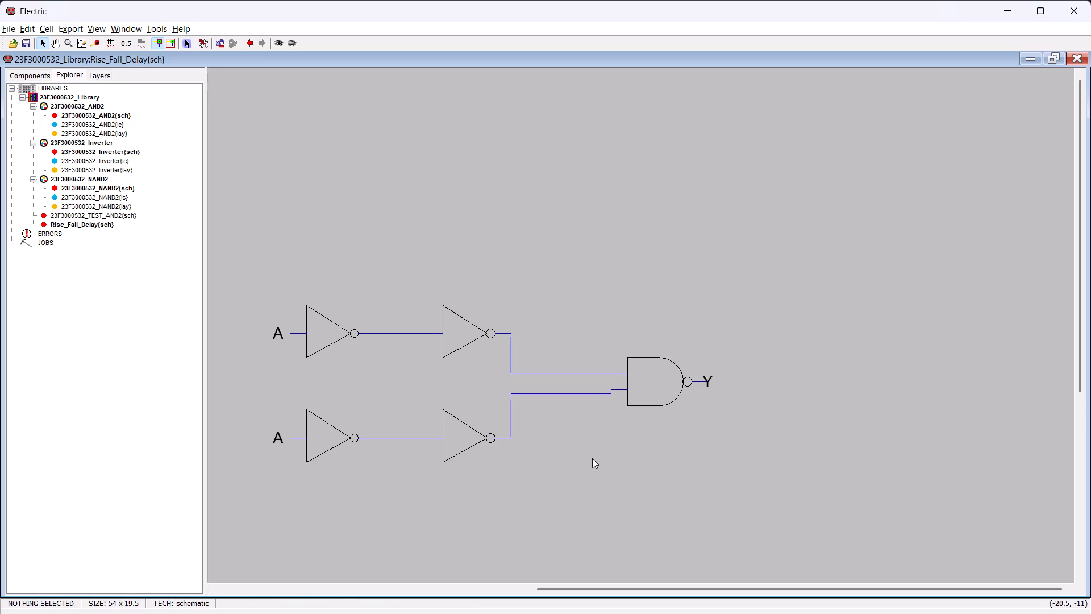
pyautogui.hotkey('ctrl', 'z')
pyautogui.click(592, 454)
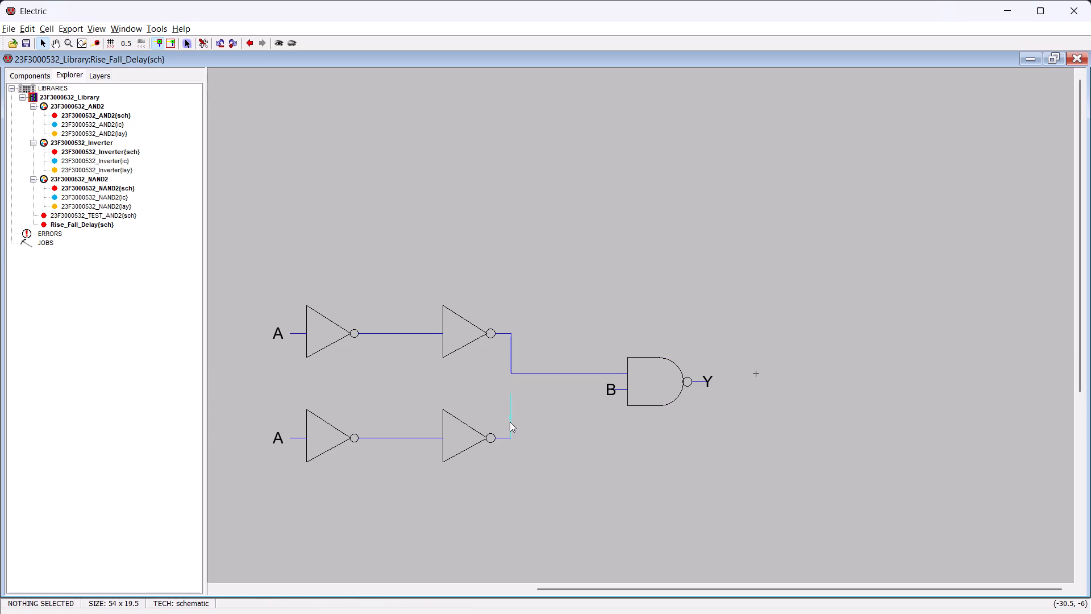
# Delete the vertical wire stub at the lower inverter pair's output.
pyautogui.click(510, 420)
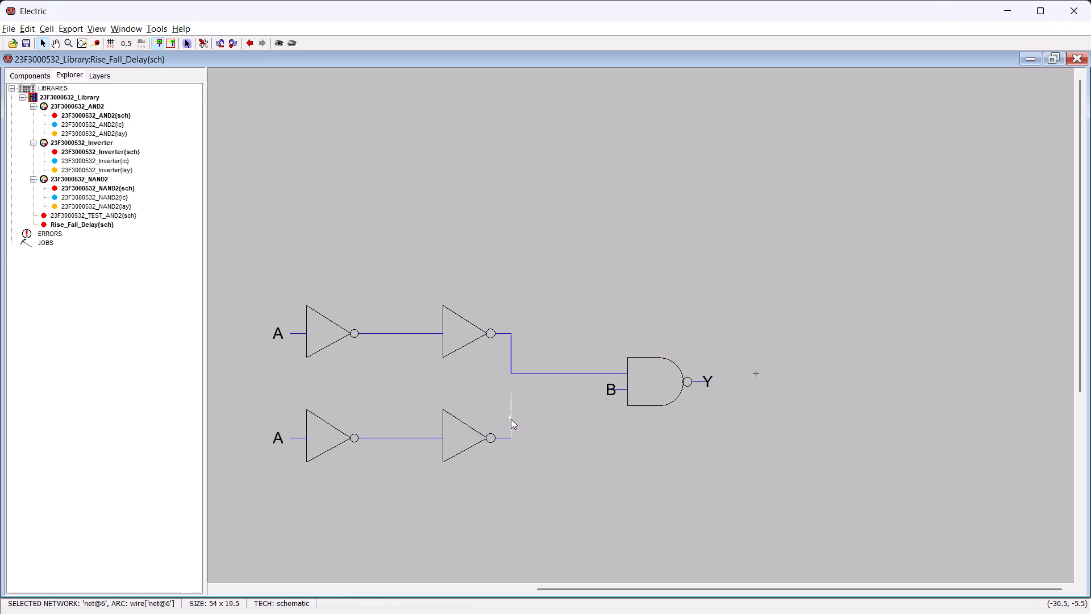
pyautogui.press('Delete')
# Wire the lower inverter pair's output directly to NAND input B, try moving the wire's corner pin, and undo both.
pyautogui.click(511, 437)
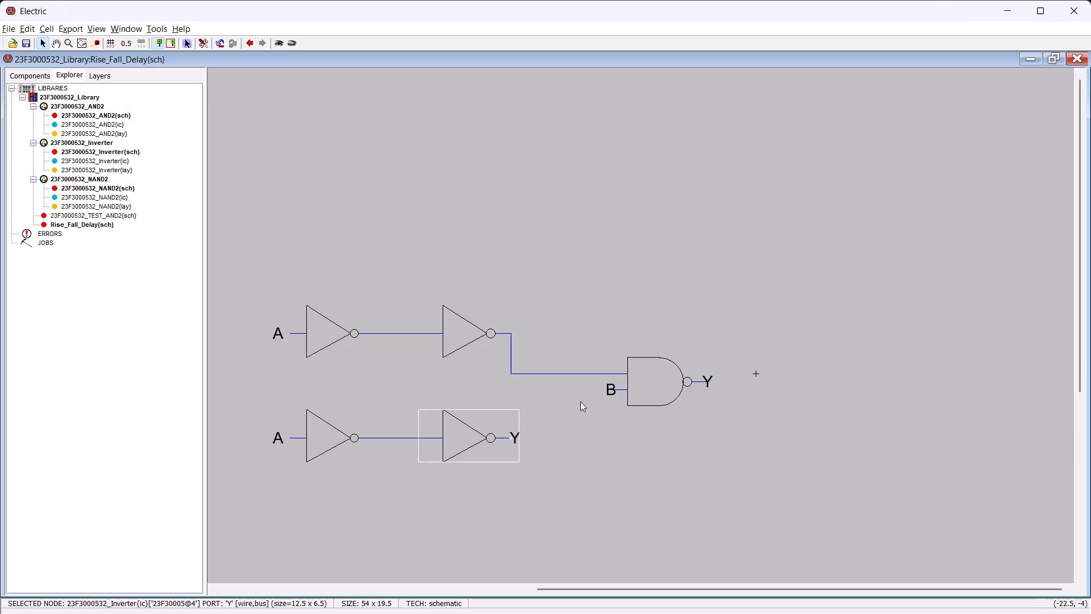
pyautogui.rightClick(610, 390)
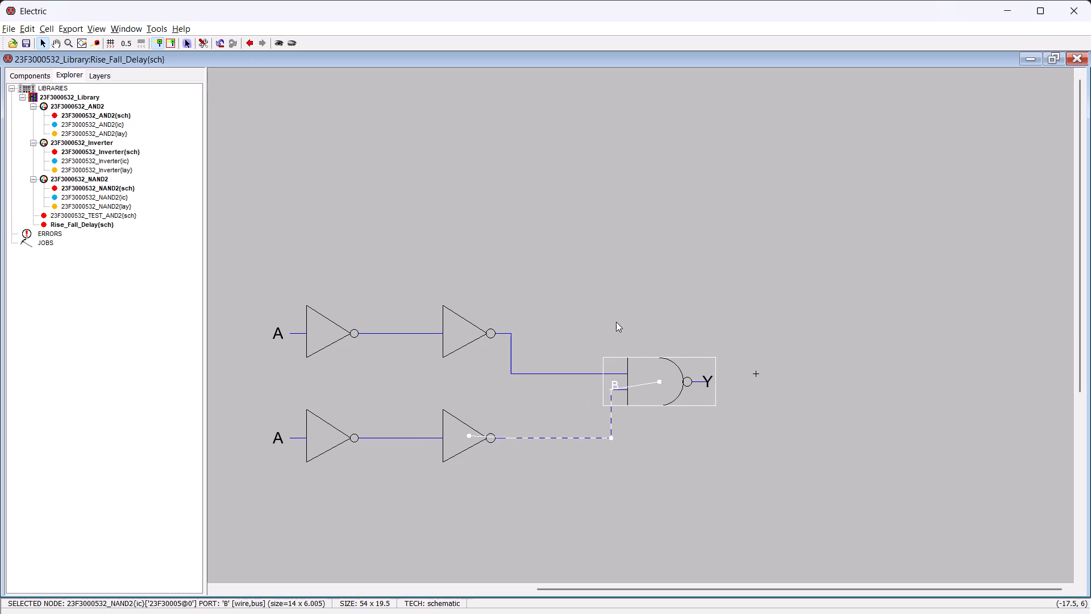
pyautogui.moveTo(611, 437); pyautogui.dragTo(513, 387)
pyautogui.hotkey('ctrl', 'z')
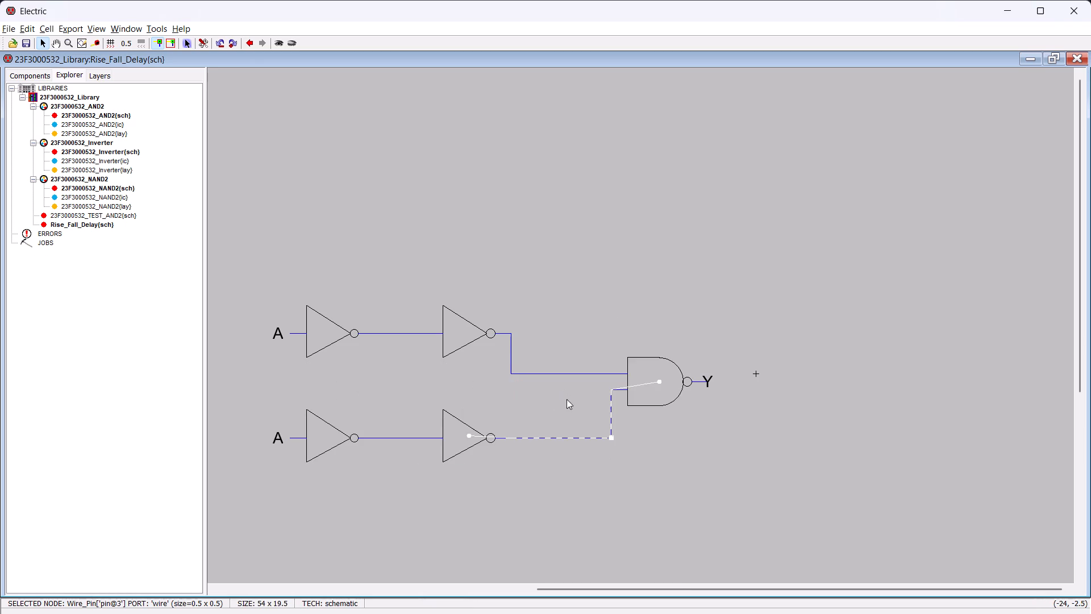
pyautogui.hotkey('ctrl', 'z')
# Wire the lower inverter pair's output vertically up to the level of NAND input B, and on straight into that input.
pyautogui.click(511, 437)
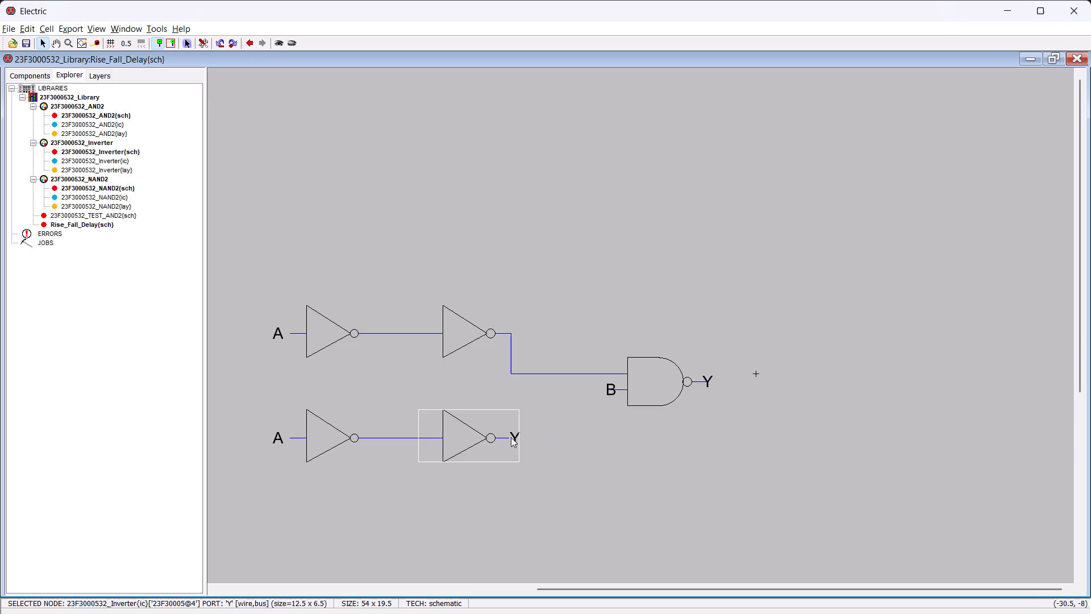
pyautogui.rightClick(513, 389)
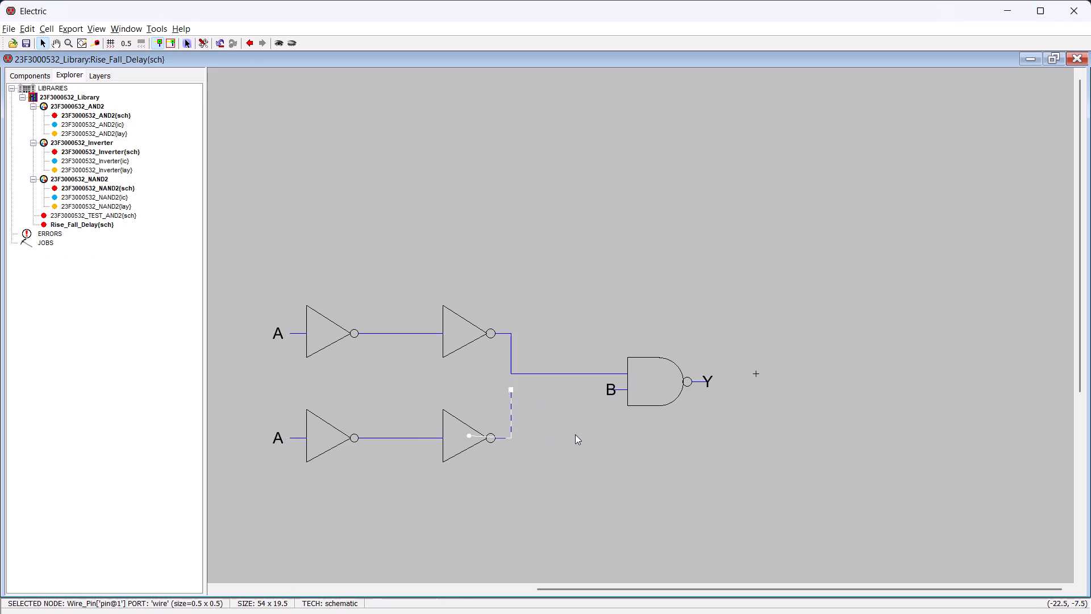
pyautogui.click(575, 434)
pyautogui.click(512, 389)
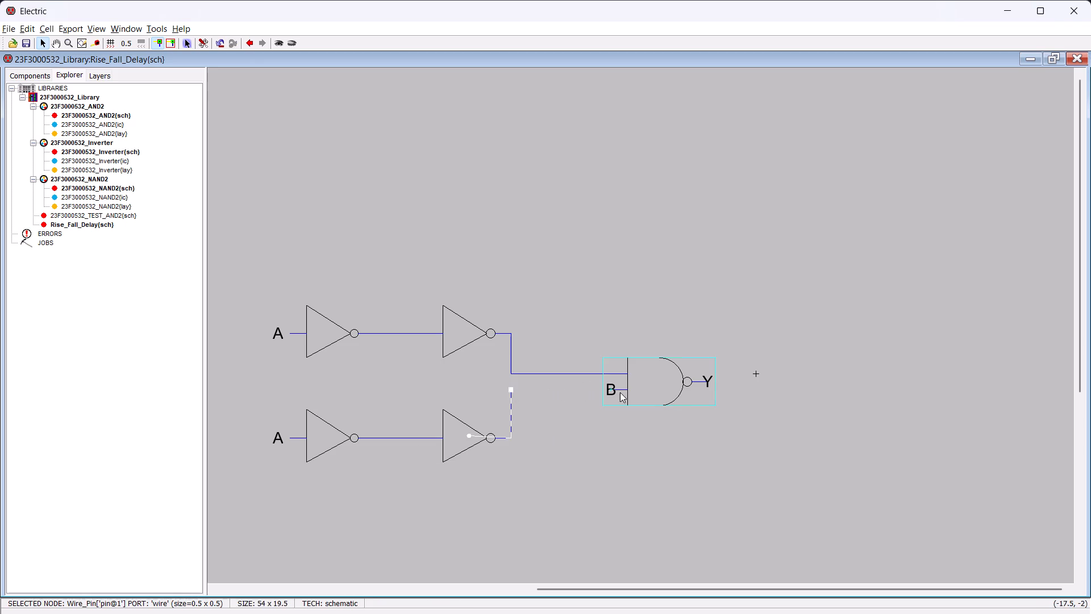
pyautogui.rightClick(611, 390)
pyautogui.click(601, 292)
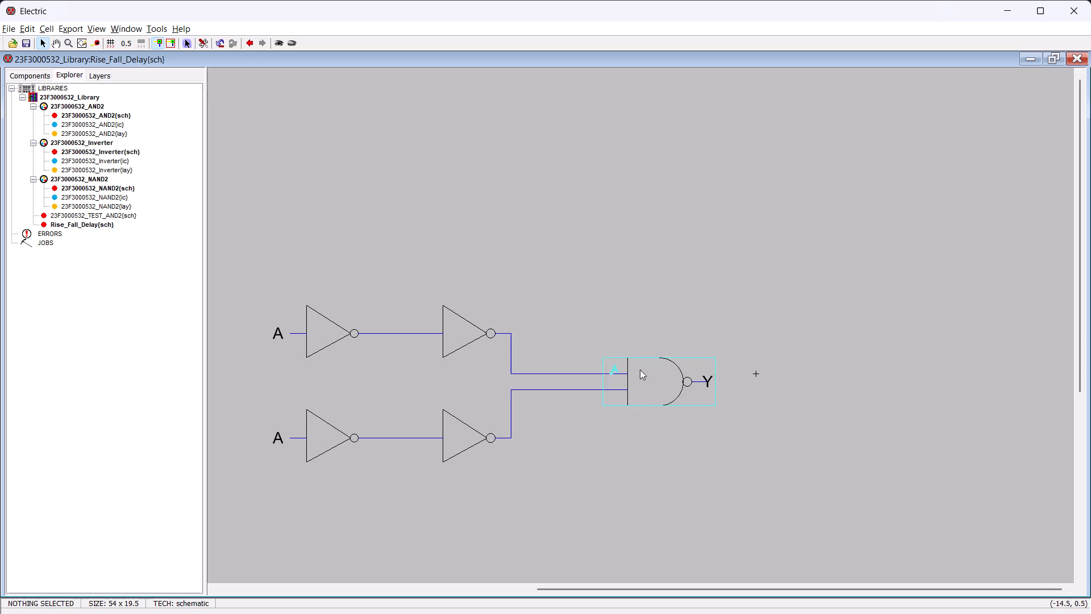
pyautogui.moveTo(627, 337); pyautogui.dragTo(639, 326)
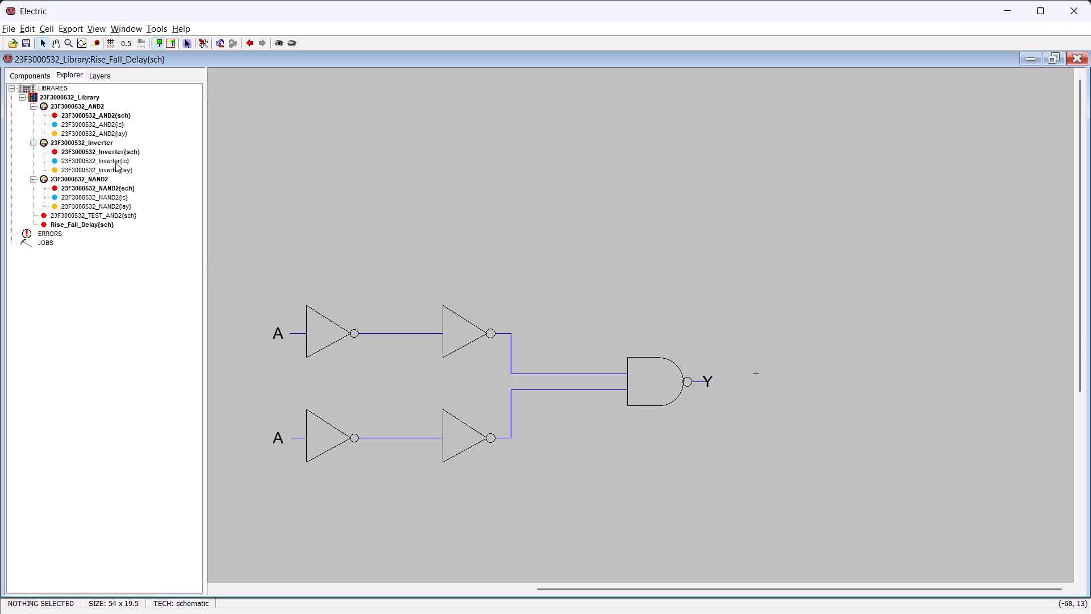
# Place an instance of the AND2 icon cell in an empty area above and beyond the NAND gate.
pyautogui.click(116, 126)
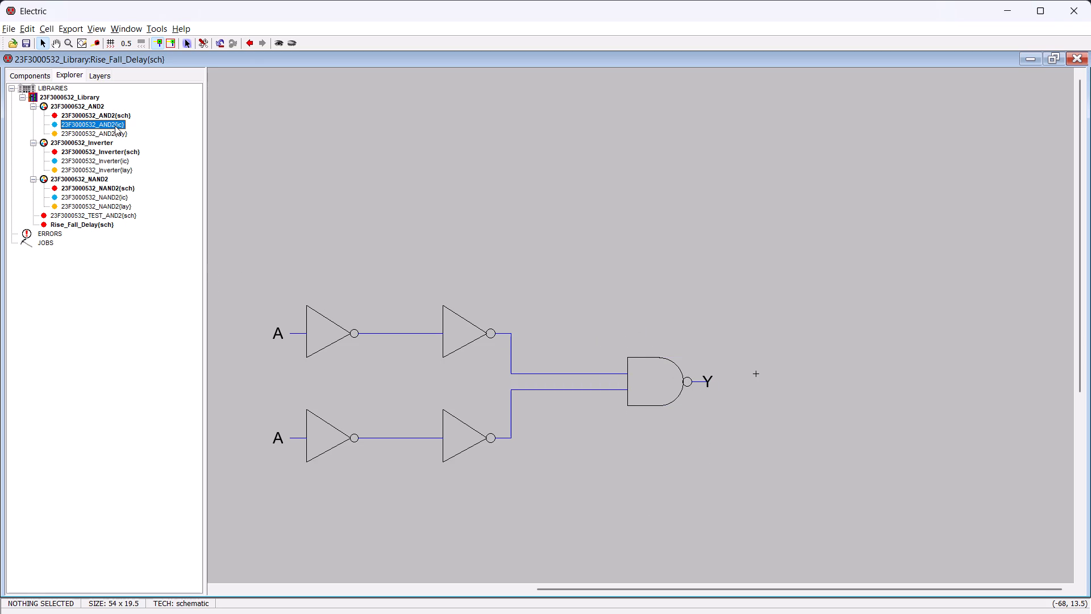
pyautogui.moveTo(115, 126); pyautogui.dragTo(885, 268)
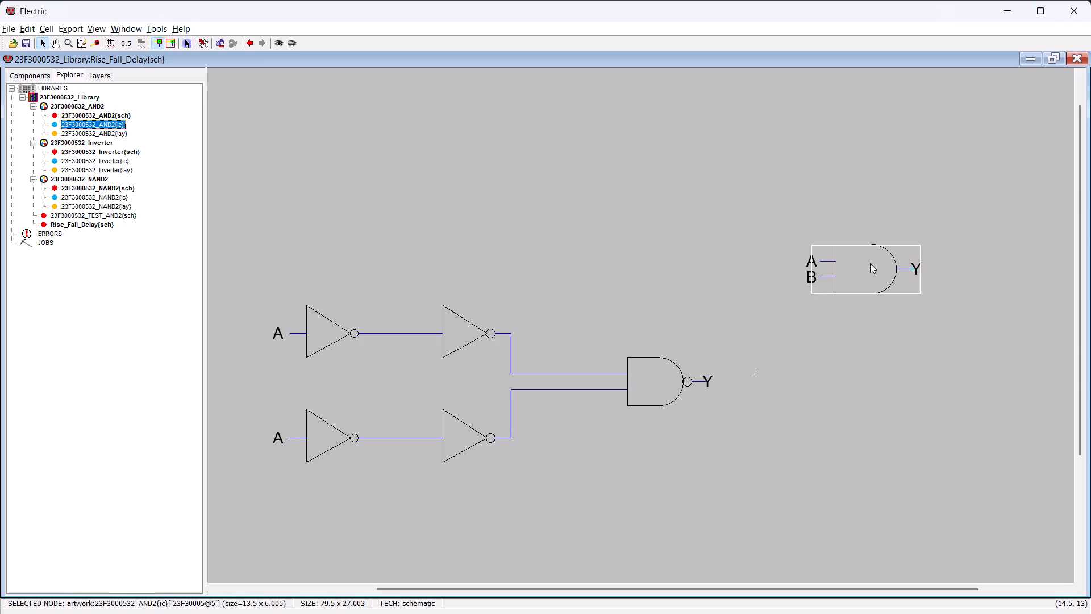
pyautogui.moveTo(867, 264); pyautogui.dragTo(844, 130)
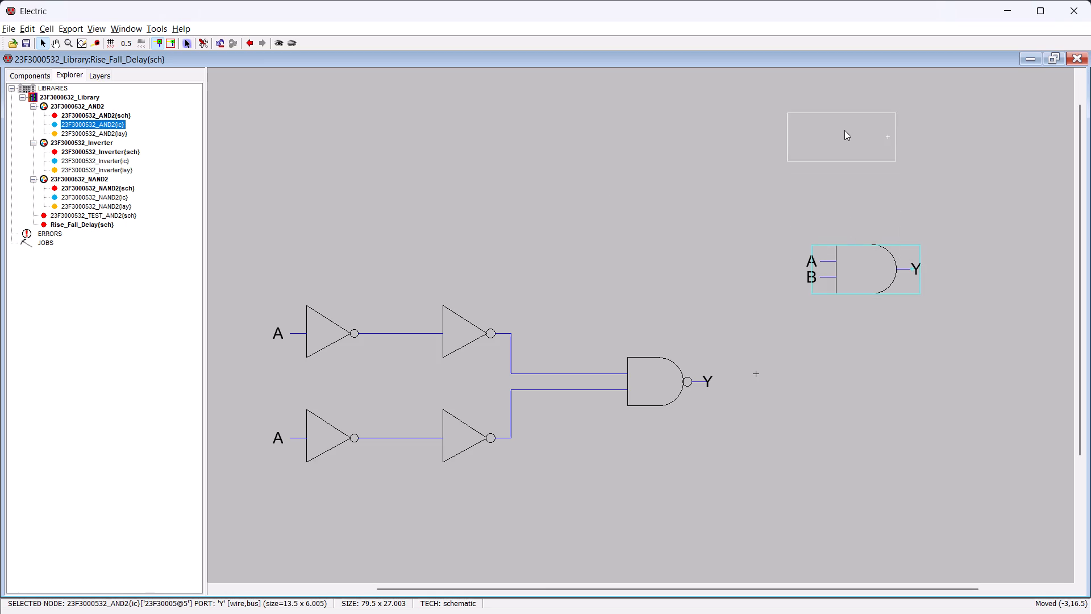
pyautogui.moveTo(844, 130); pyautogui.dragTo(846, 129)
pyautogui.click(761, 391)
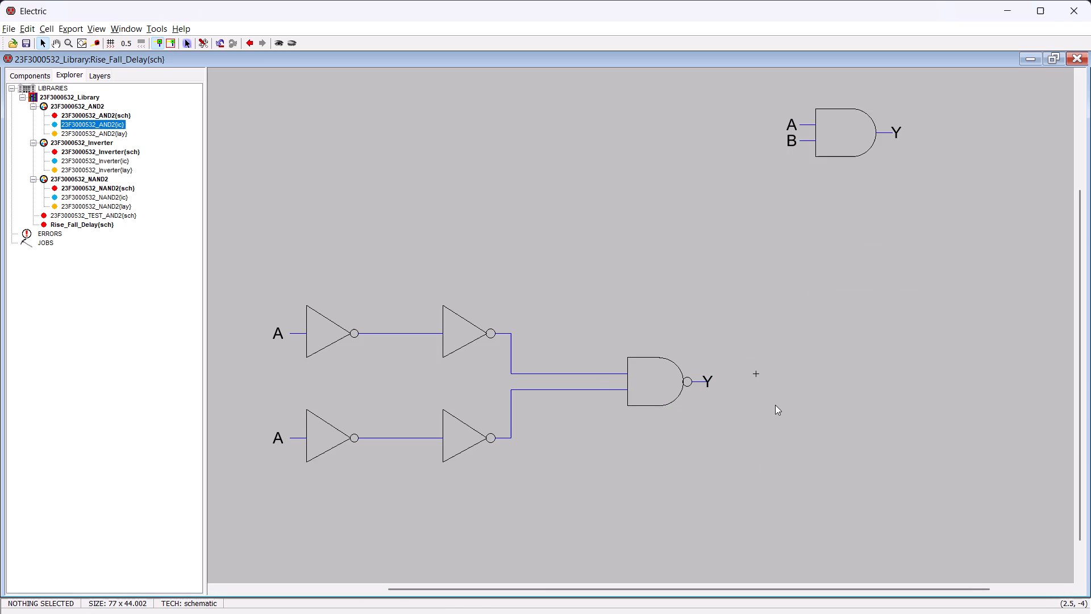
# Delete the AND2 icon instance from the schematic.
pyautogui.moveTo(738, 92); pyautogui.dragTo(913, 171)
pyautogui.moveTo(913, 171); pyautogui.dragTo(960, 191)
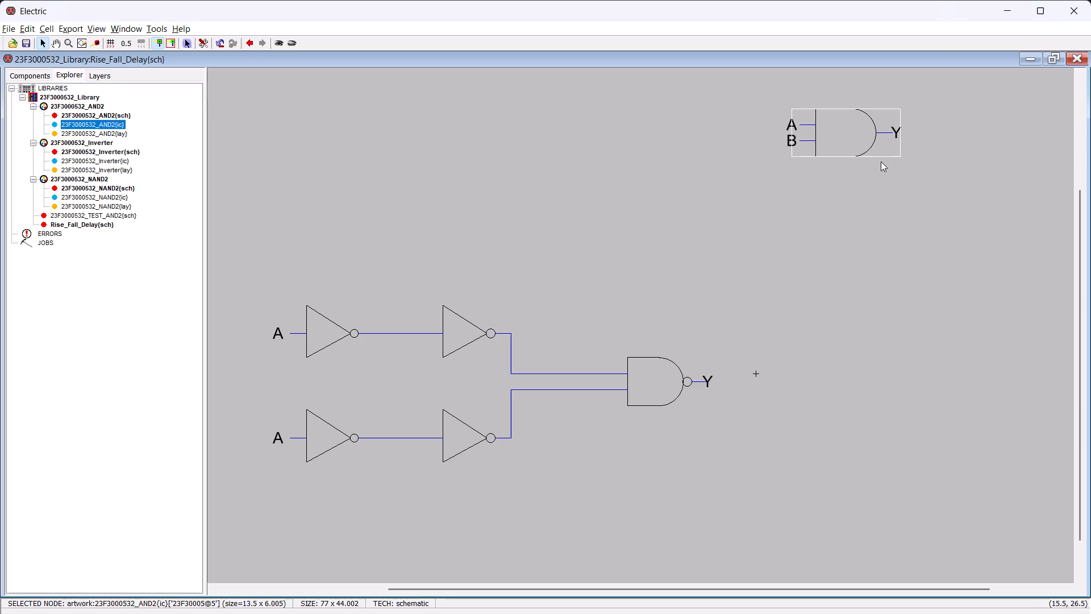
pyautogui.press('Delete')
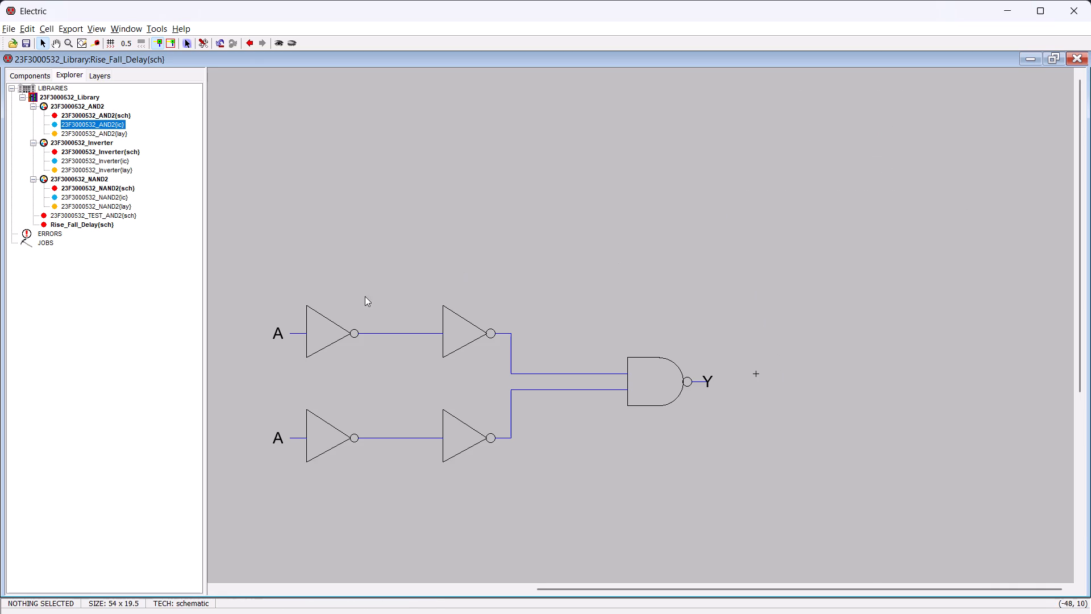
# Place two Off-Page connectors, one in front of input A of each inverter pair and level with it.
pyautogui.click(18, 76)
pyautogui.click(11, 466)
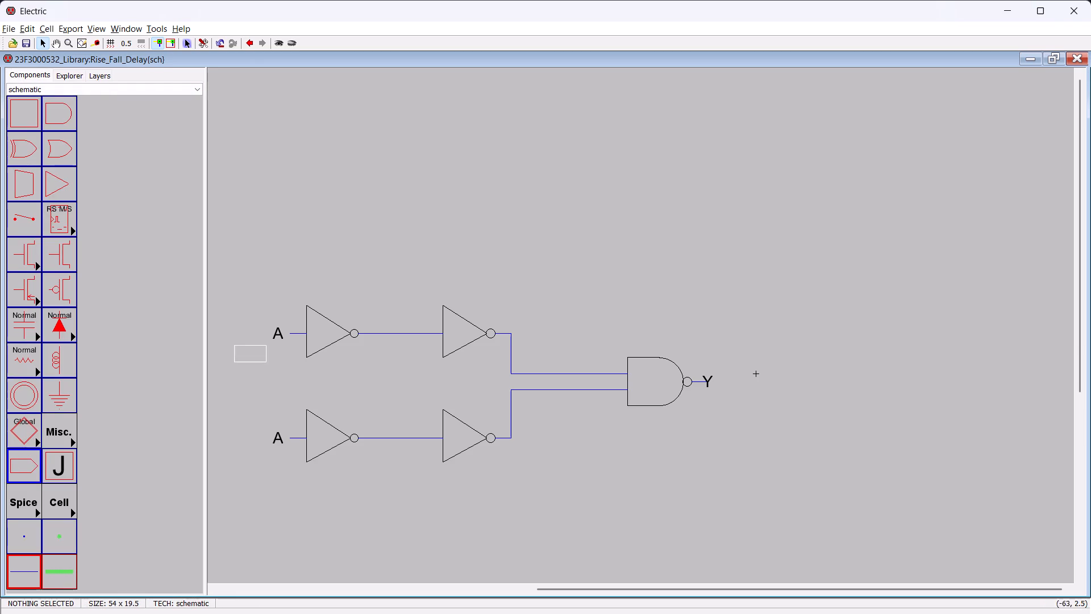
pyautogui.click(228, 334)
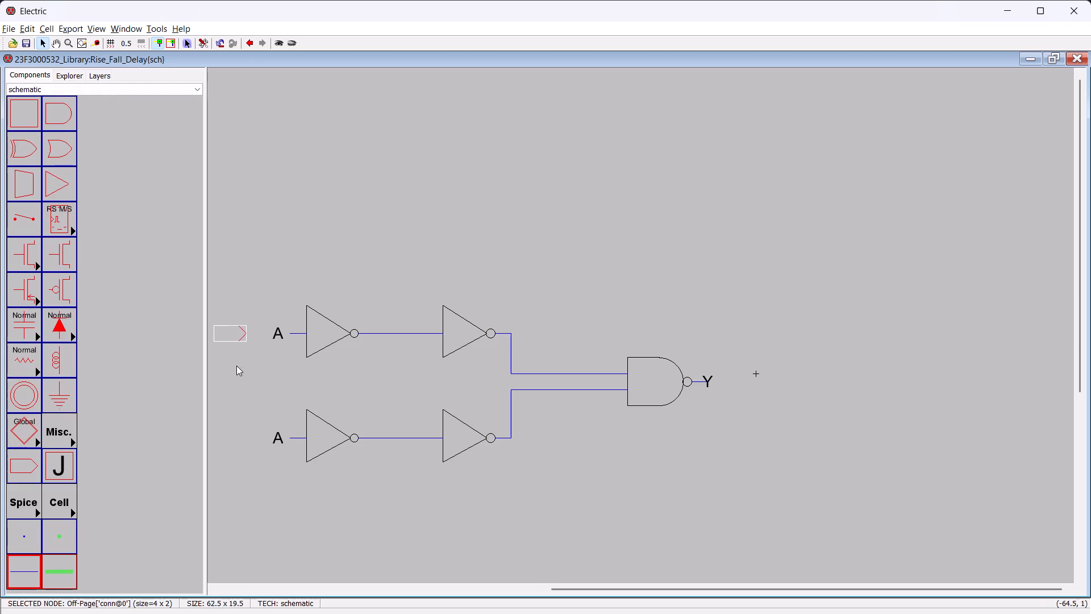
pyautogui.click(22, 465)
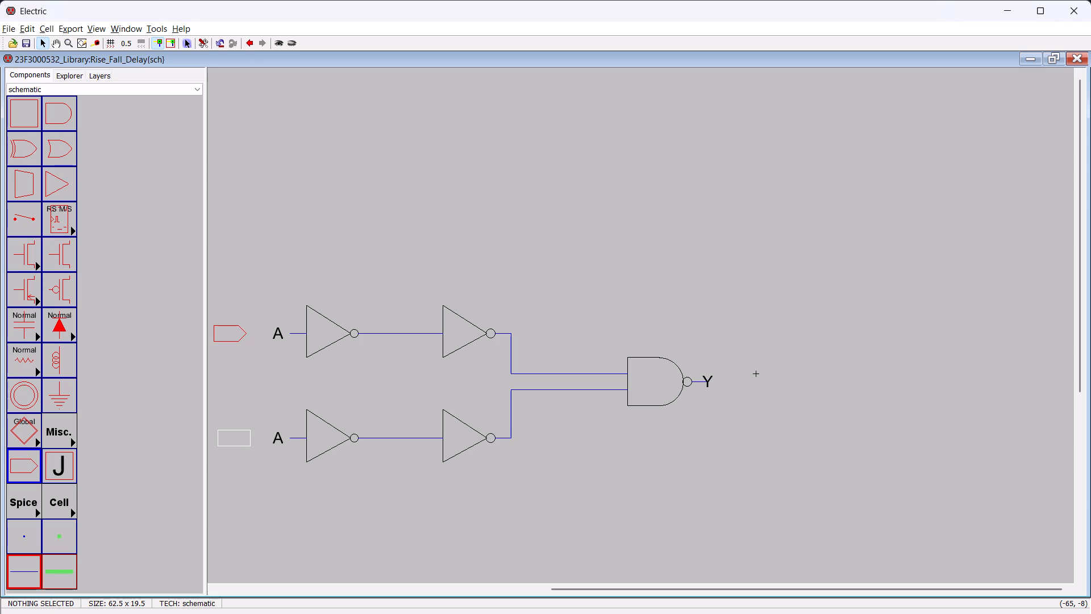
pyautogui.click(230, 438)
pyautogui.click(266, 407)
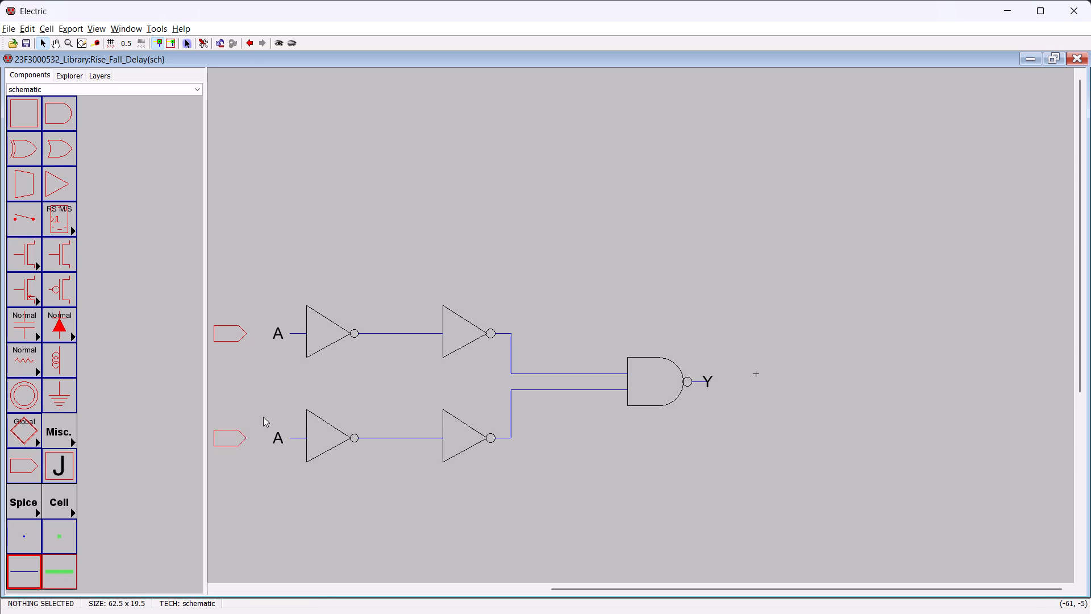
pyautogui.click(229, 441)
pyautogui.click(269, 482)
# Wire the two Off-Page connectors straight into input A of the first inverter in their respective rows.
pyautogui.click(247, 437)
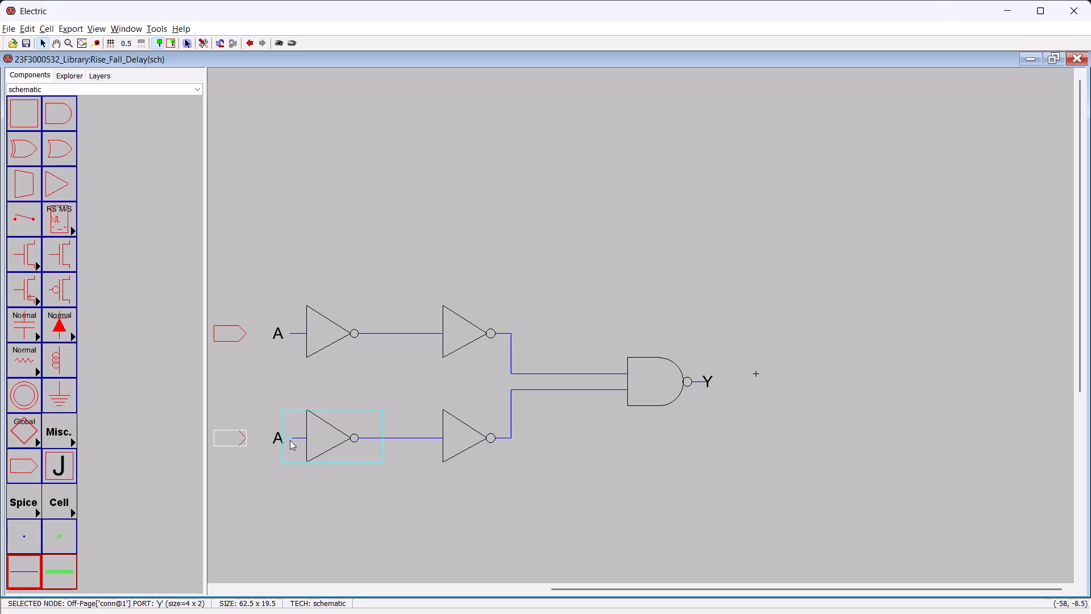
pyautogui.rightClick(290, 440)
pyautogui.click(249, 392)
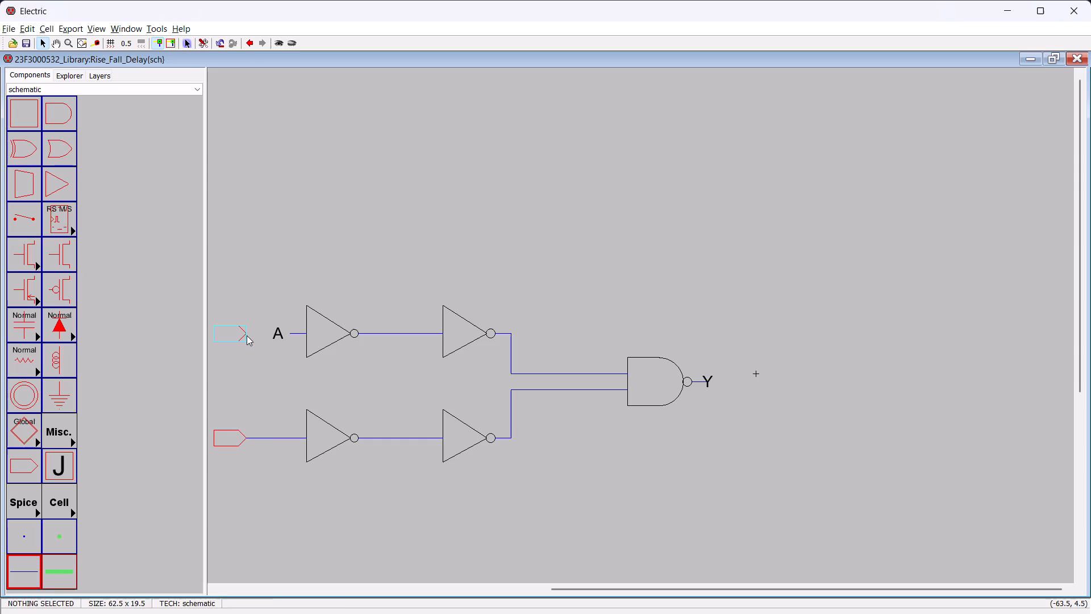
pyautogui.click(247, 335)
pyautogui.rightClick(289, 332)
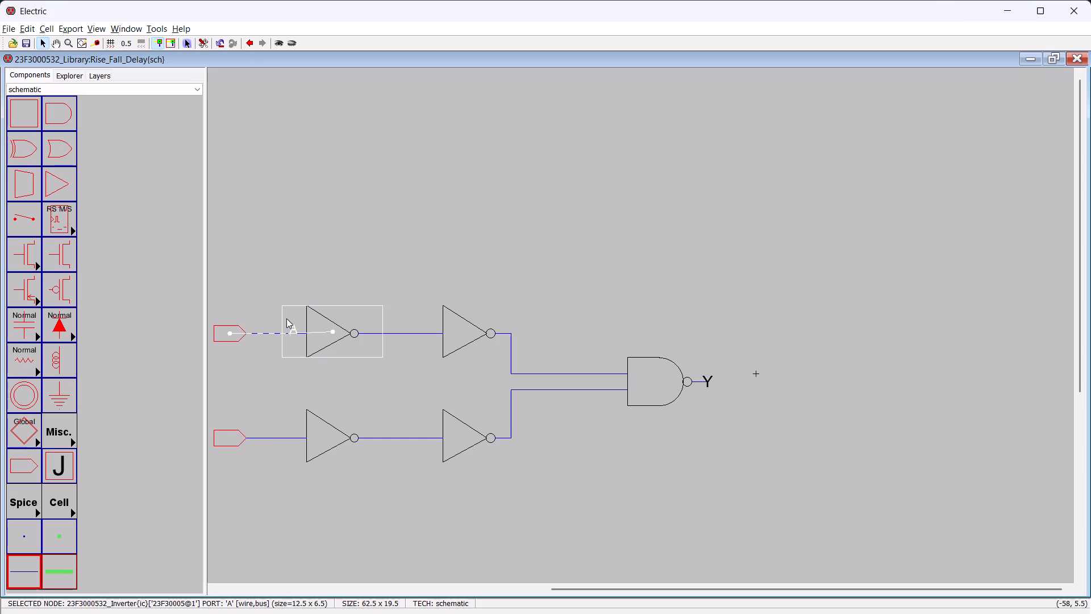
pyautogui.click(256, 263)
# Create an export named VINA with the input characteristic on the upper Off-Page connector.
pyautogui.click(223, 336)
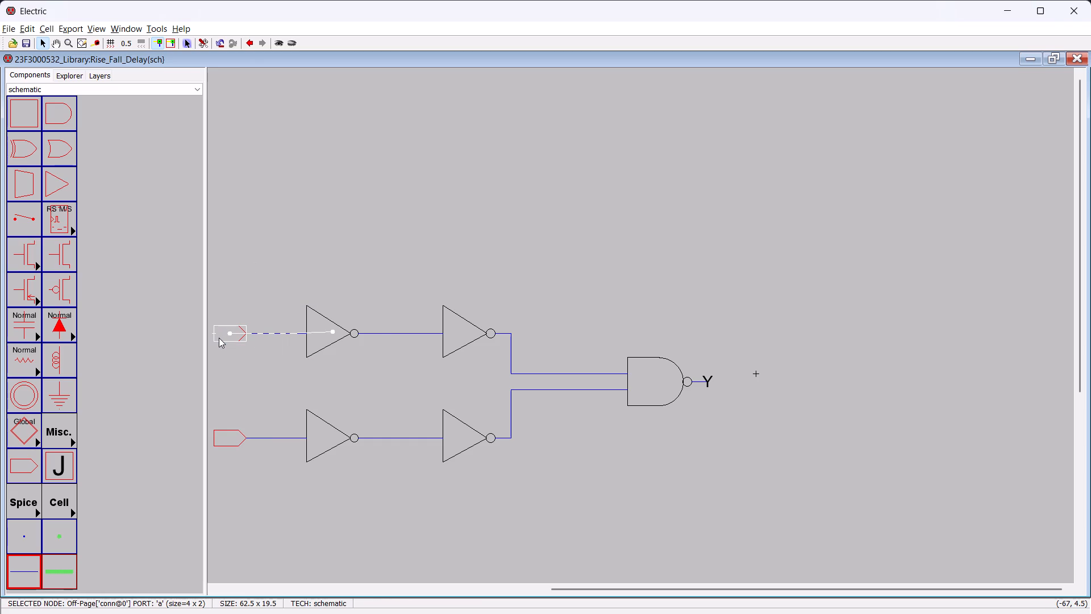
pyautogui.hotkey('ctrl', 'e')
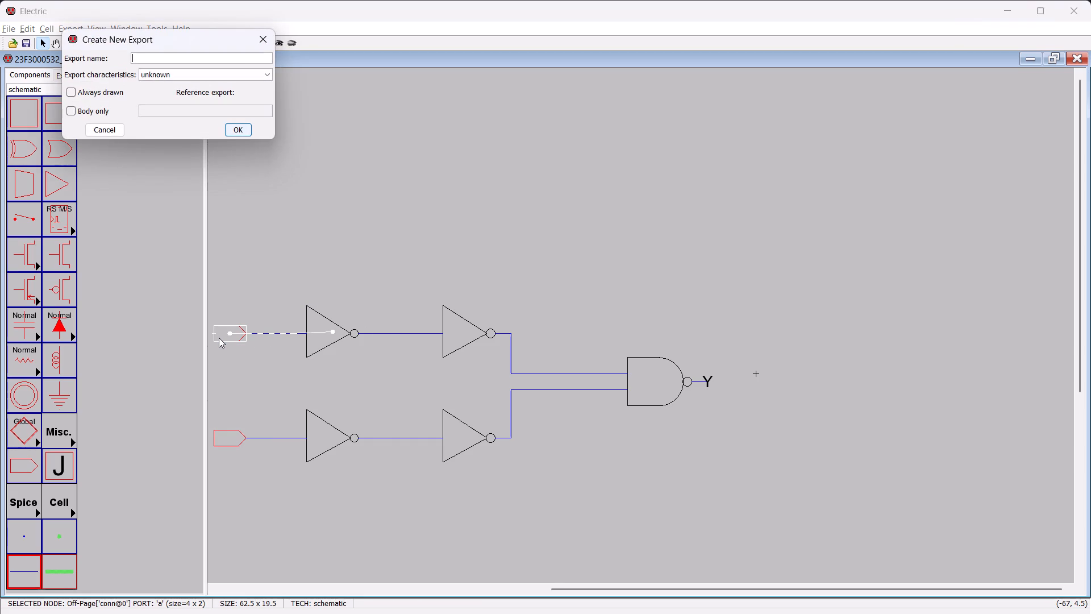
pyautogui.hotkey('shift', 'v')
pyautogui.write('IN')
pyautogui.hotkey('shift', 'a')
pyautogui.click(182, 75)
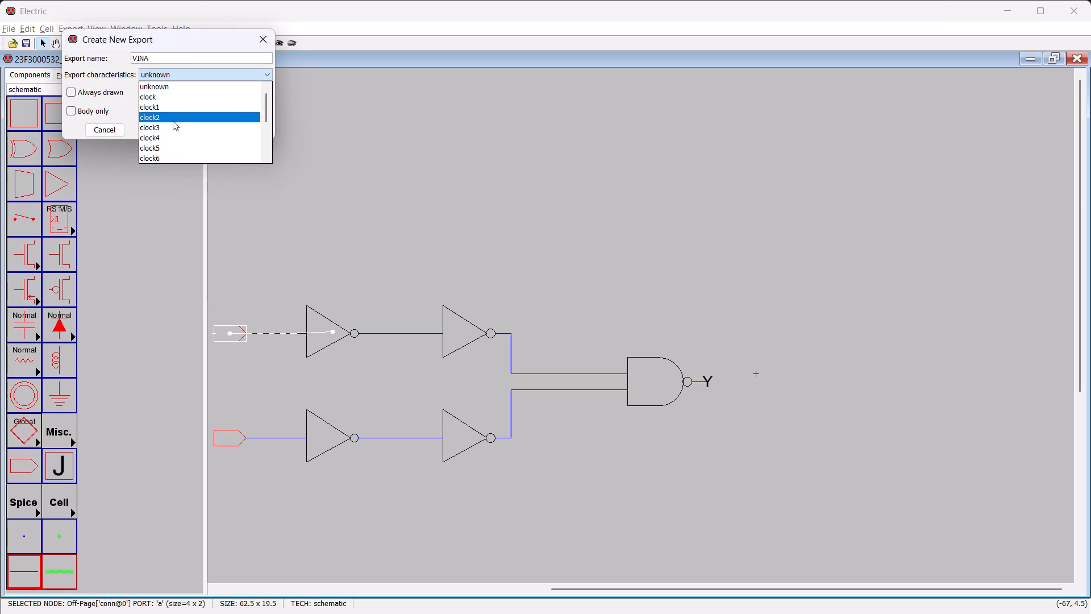
pyautogui.scroll(-1, 173, 121)
pyautogui.click(163, 139)
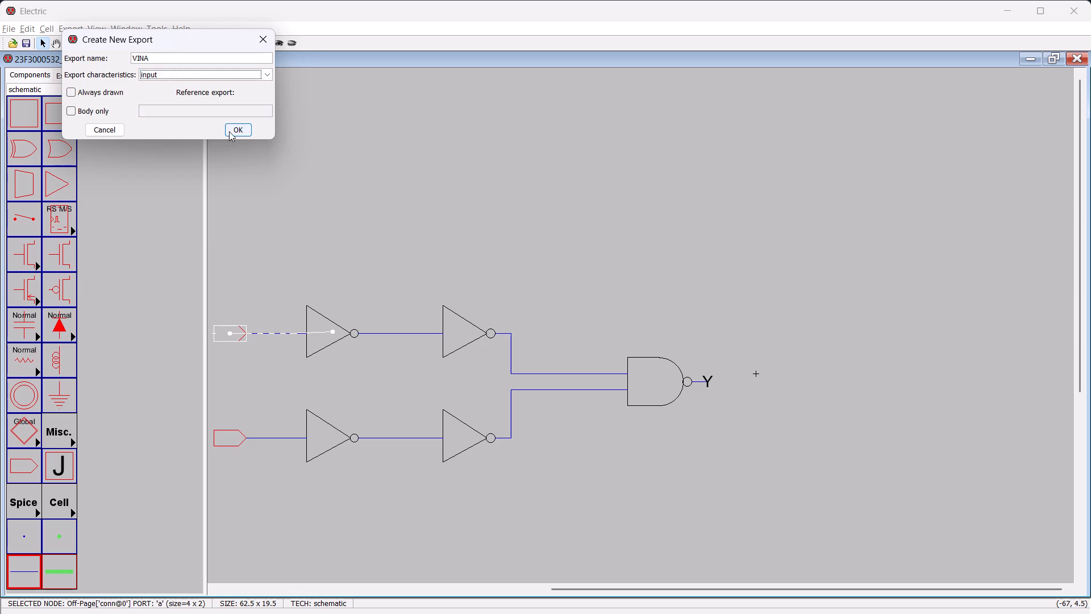
pyautogui.click(229, 131)
pyautogui.click(284, 192)
# Shift the whole circuit slightly toward its NAND output side so the VINA label fits inside the drawing area.
pyautogui.moveTo(244, 275); pyautogui.dragTo(598, 459)
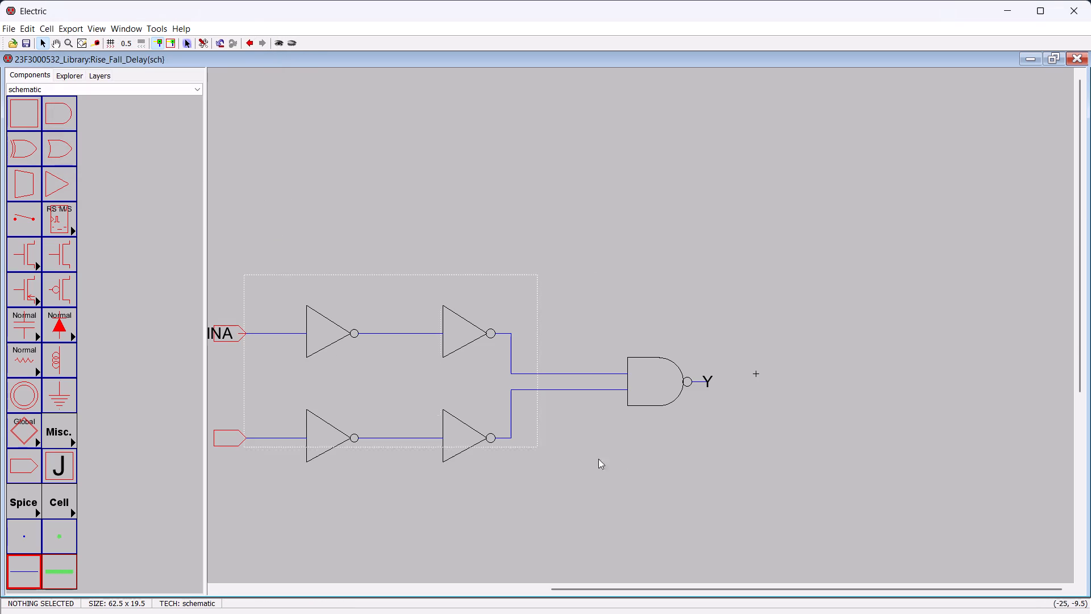
pyautogui.moveTo(598, 459); pyautogui.dragTo(298, 279)
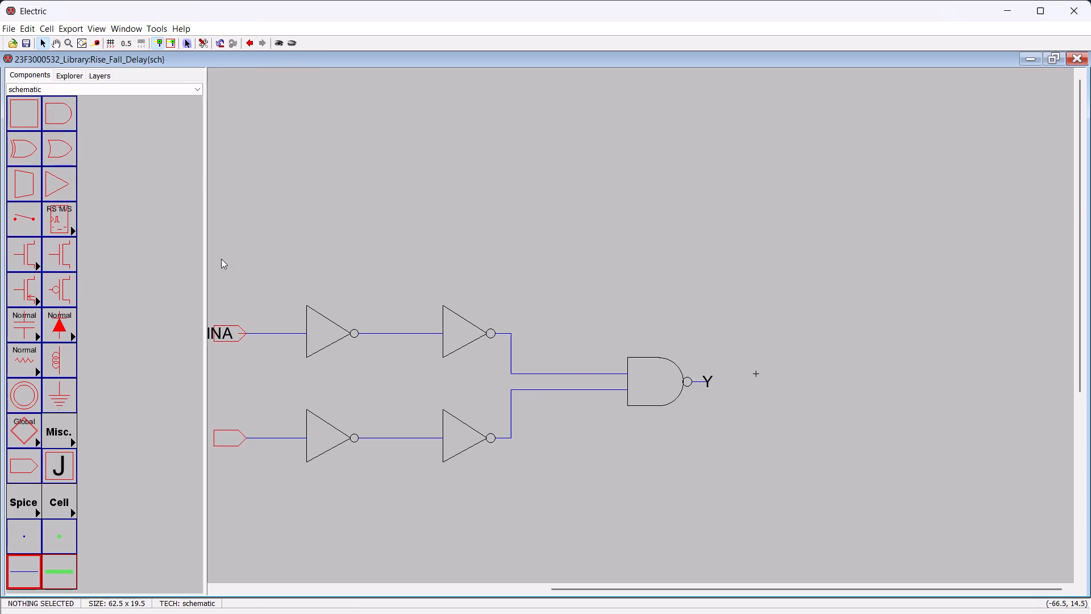
pyautogui.moveTo(220, 259); pyautogui.dragTo(791, 499)
pyautogui.moveTo(480, 337); pyautogui.dragTo(514, 337)
pyautogui.click(358, 259)
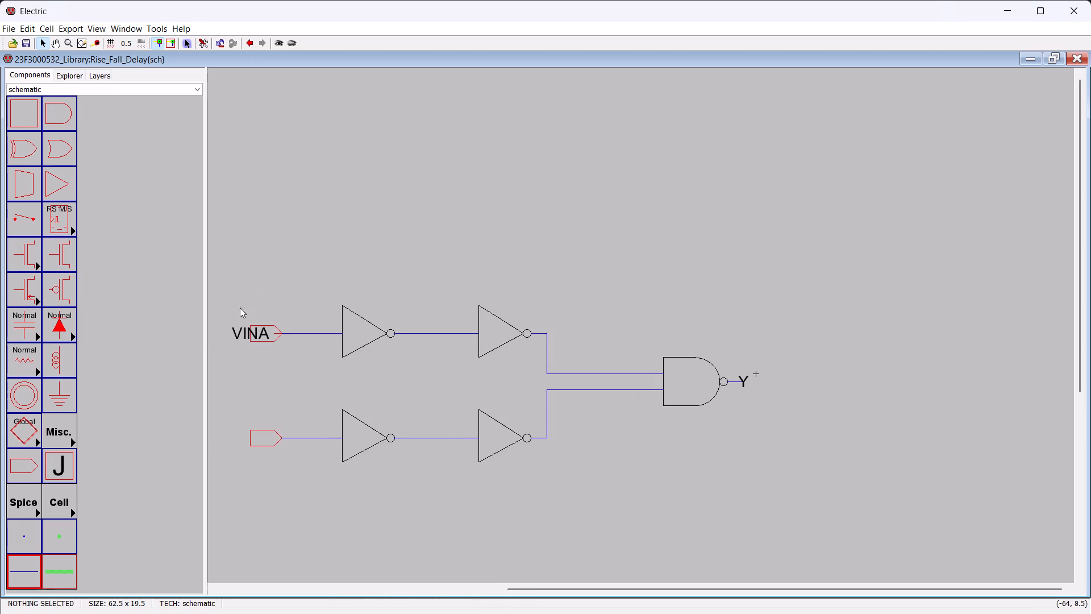
# Move the VINA export label to just above its Off-Page connector.
pyautogui.moveTo(239, 329); pyautogui.dragTo(245, 310)
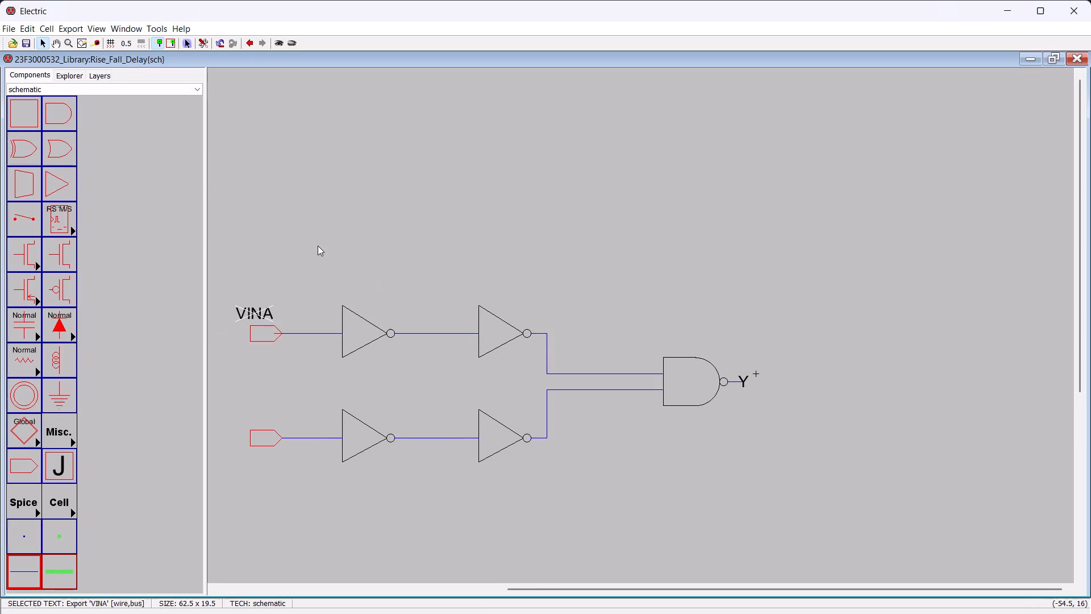
pyautogui.click(318, 244)
# Create an export named VINB with the input characteristic on the lower Off-Page connector.
pyautogui.click(261, 429)
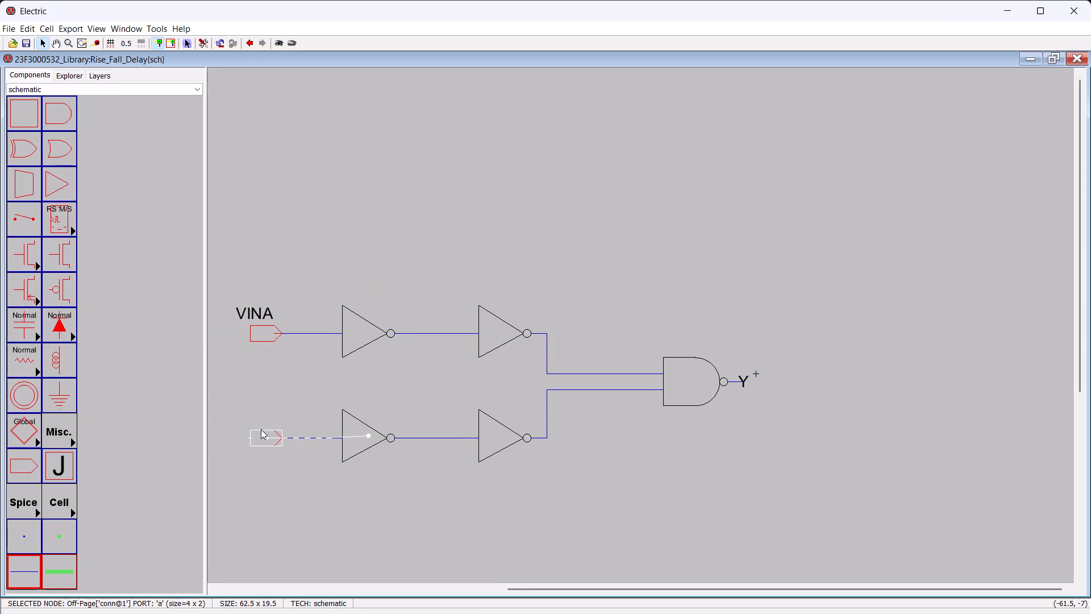
pyautogui.hotkey('ctrl', 'e')
pyautogui.hotkey('shift', 'v')
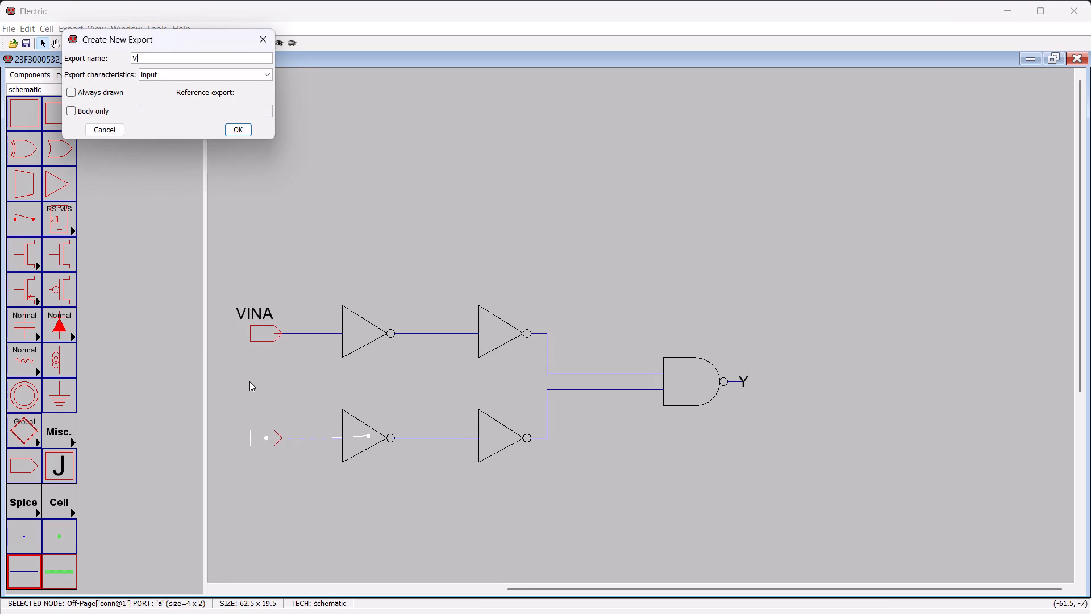
pyautogui.write('INB')
pyautogui.click(233, 131)
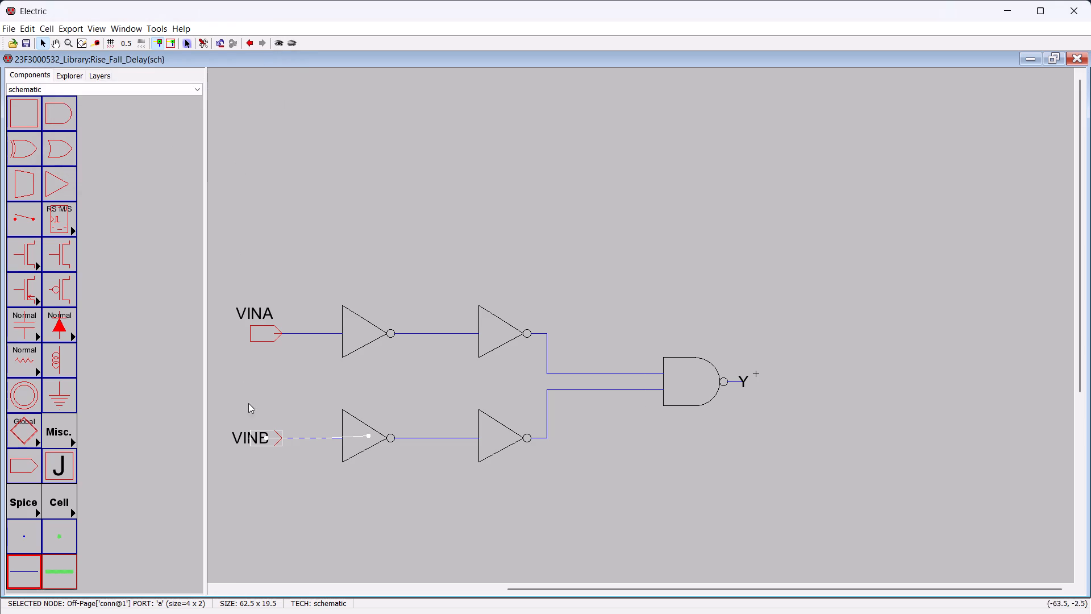
pyautogui.click(251, 408)
# Move the VINB export label to just above its Off-Page connector.
pyautogui.click(240, 442)
pyautogui.moveTo(240, 442); pyautogui.dragTo(245, 424)
pyautogui.click(259, 394)
pyautogui.moveTo(240, 442); pyautogui.dragTo(251, 420)
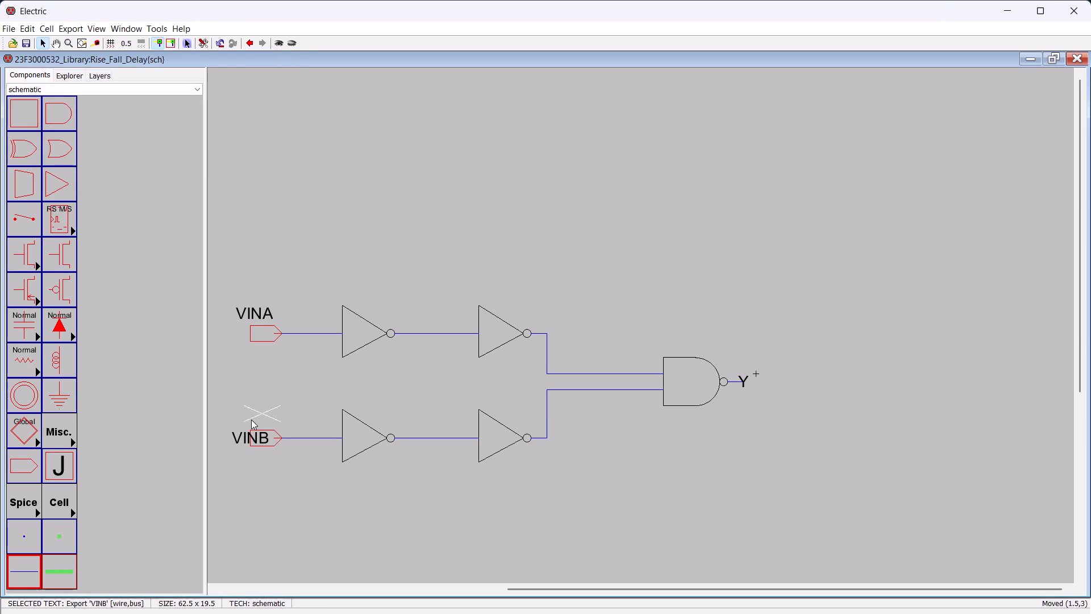
pyautogui.moveTo(251, 420); pyautogui.dragTo(246, 424)
pyautogui.click(274, 368)
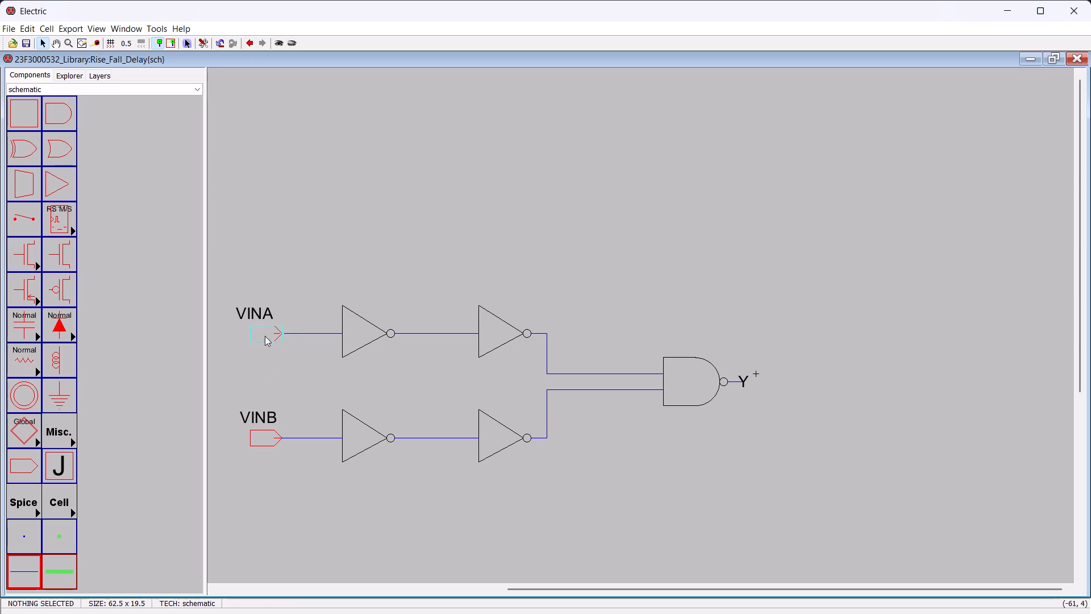
# Rename the upper input export as VinA.
pyautogui.tripleClick(259, 316)
pyautogui.click(260, 316)
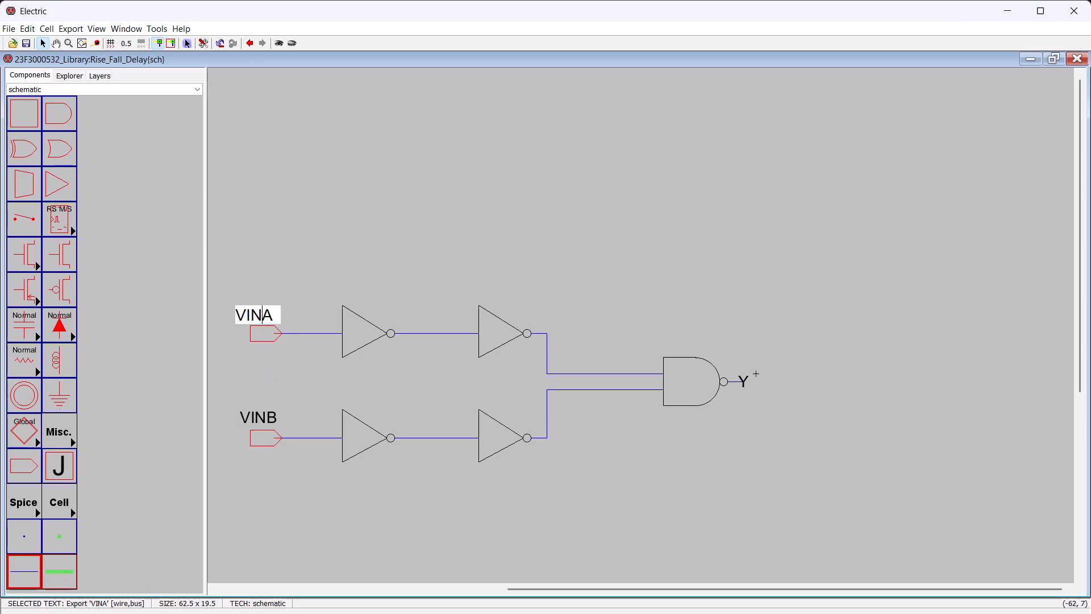
pyautogui.press('BackSpace')
pyautogui.press('BackSpace')
pyautogui.write('in')
pyautogui.click(325, 242)
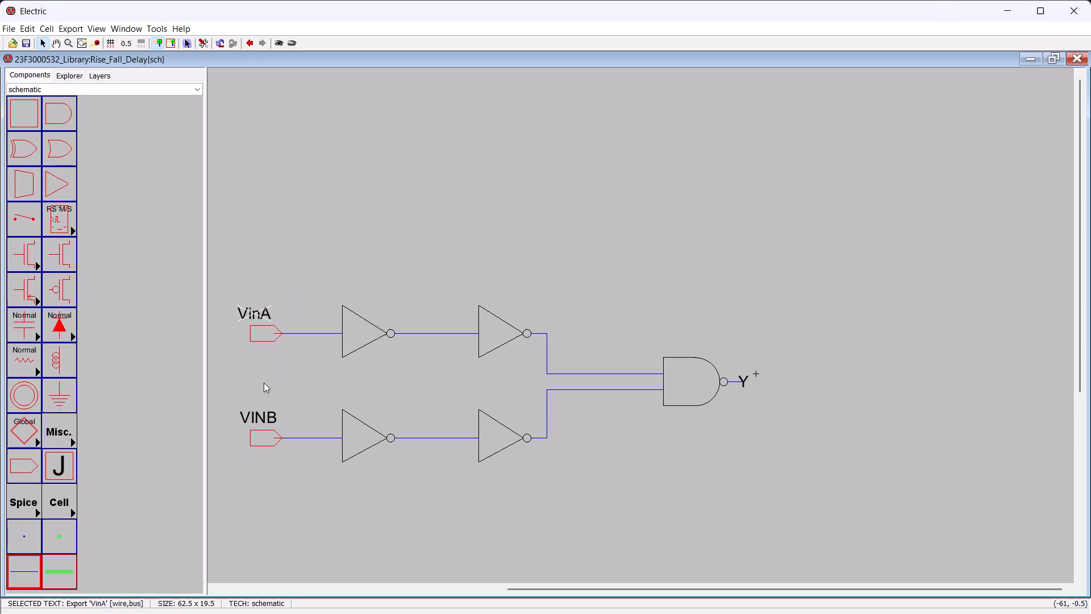
# Rename the lower input export as VinB.
pyautogui.doubleClick(264, 410)
pyautogui.click(264, 414)
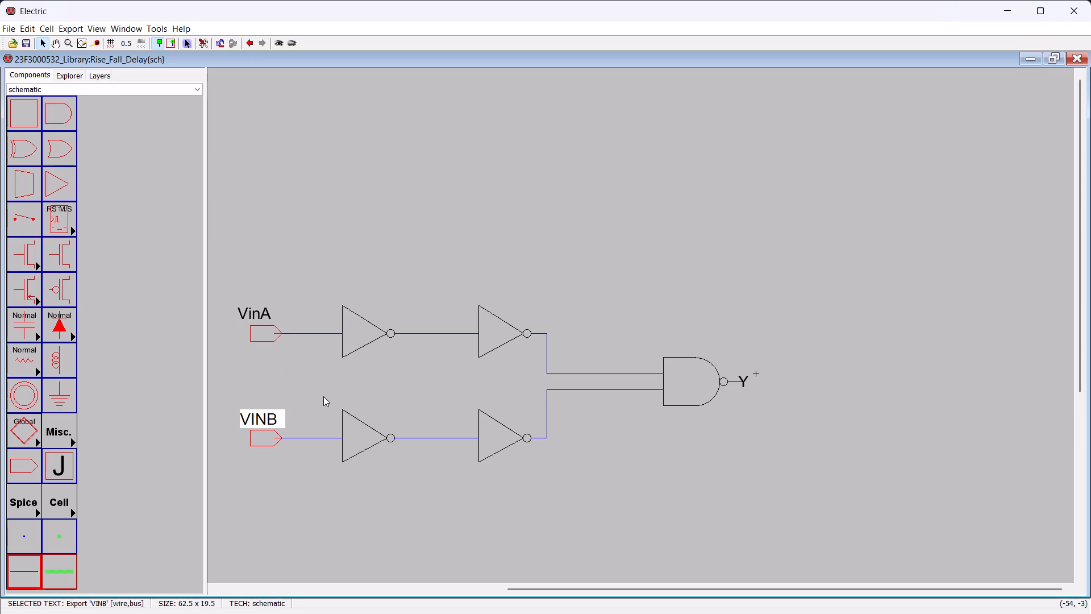
pyautogui.press('BackSpace')
pyautogui.press('BackSpace')
pyautogui.write('in')
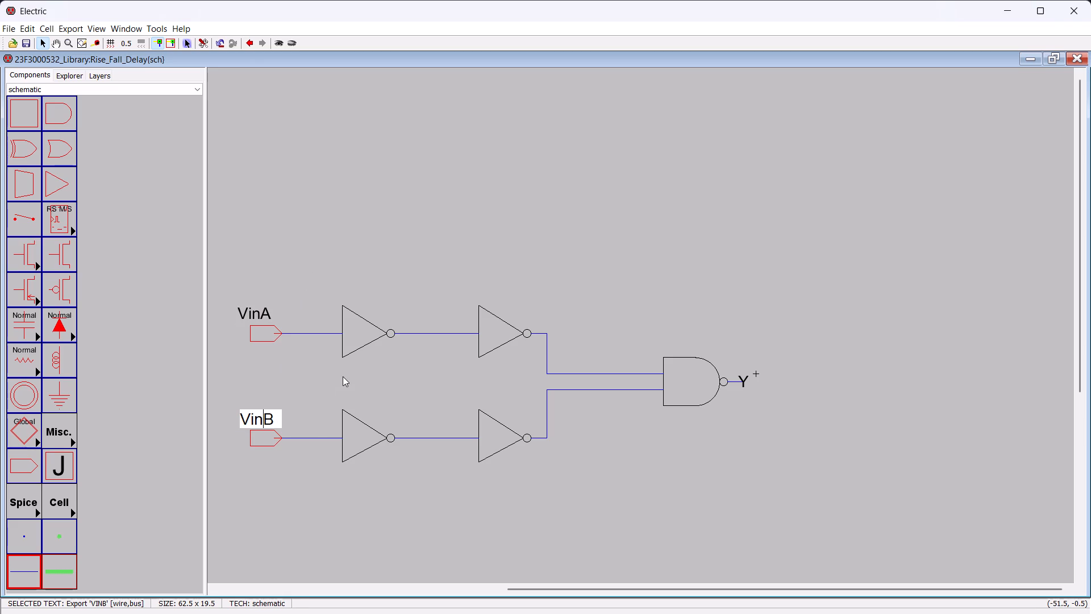
pyautogui.click(343, 376)
pyautogui.click(449, 508)
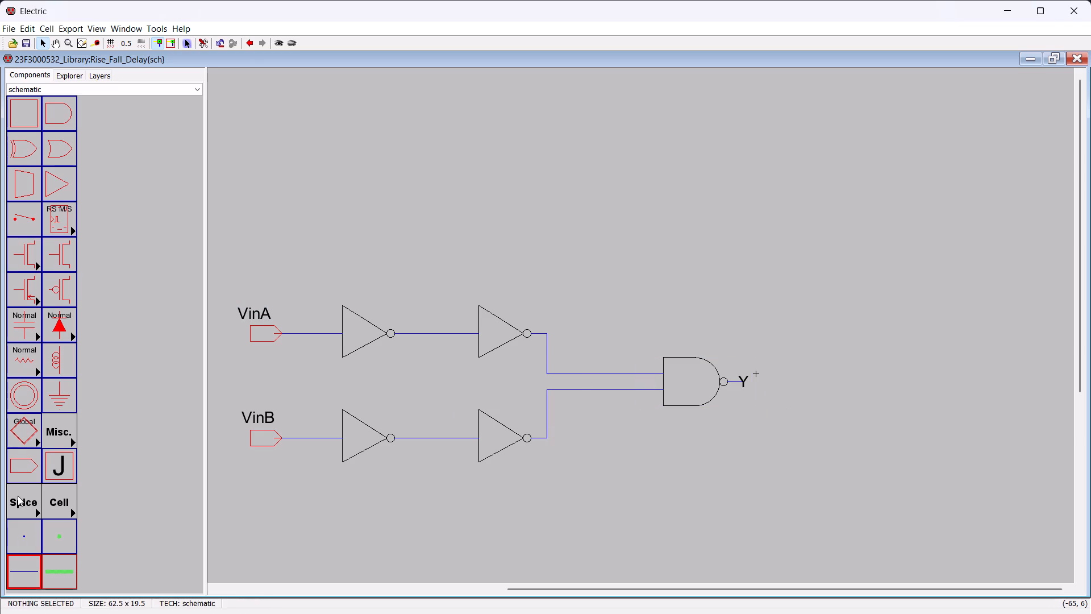
# Place an Off-Page connector beyond the NAND gate, level with its output Y.
pyautogui.click(20, 475)
pyautogui.click(807, 382)
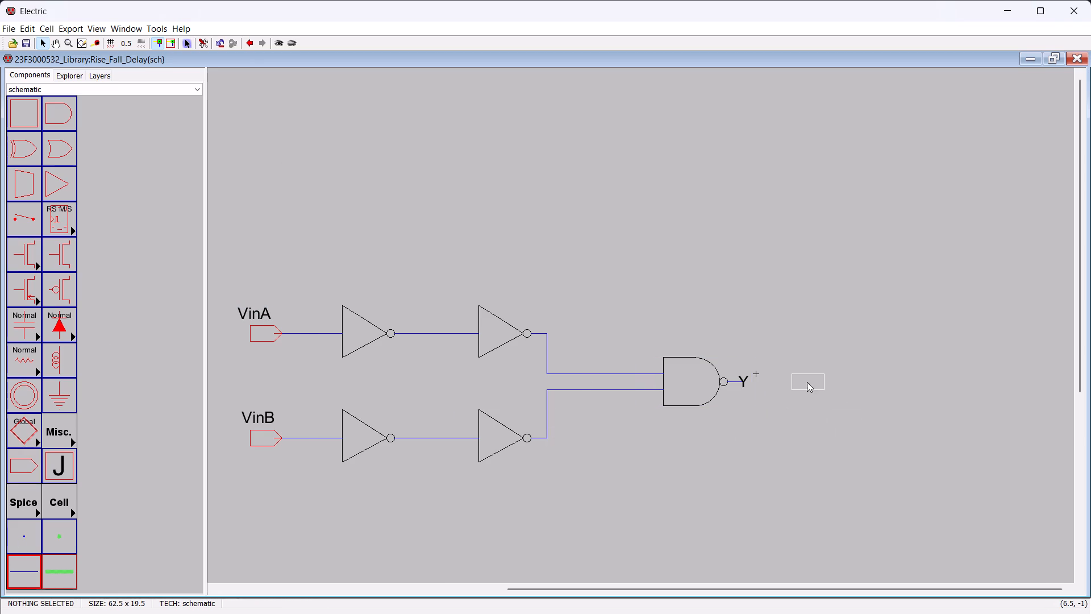
pyautogui.click(808, 326)
pyautogui.moveTo(796, 372); pyautogui.dragTo(818, 393)
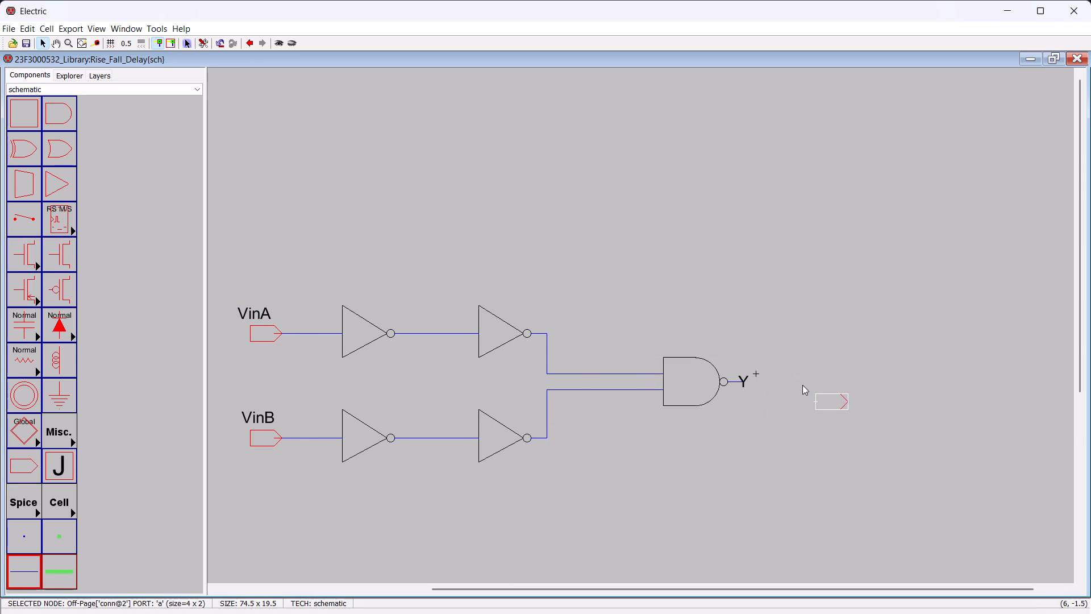
pyautogui.moveTo(823, 405); pyautogui.dragTo(802, 383)
pyautogui.click(802, 382)
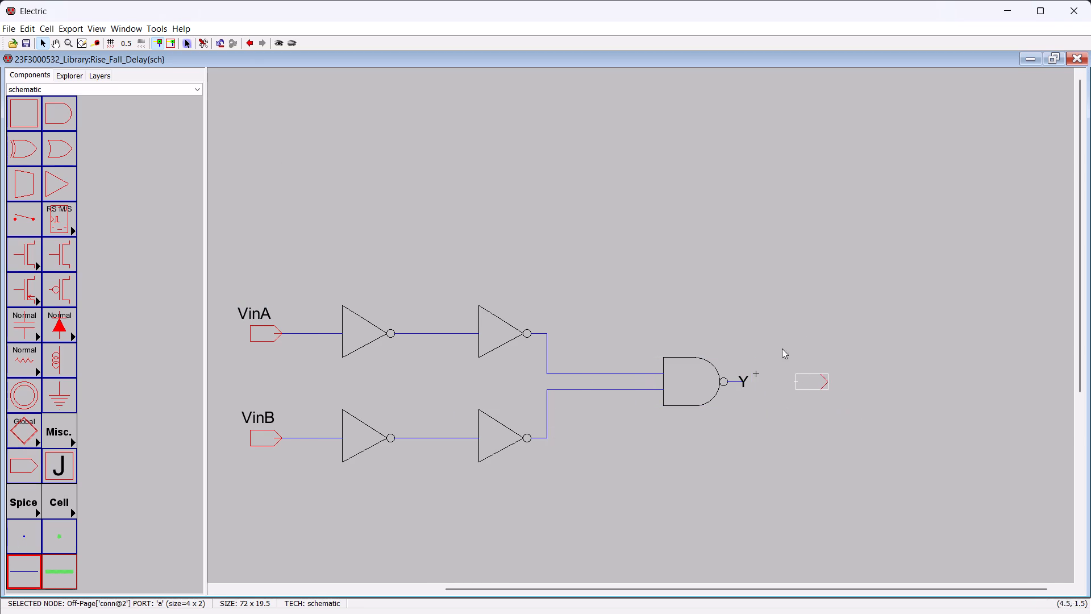
pyautogui.click(780, 344)
# Wire the NAND gate's output Y straight to the new Off-Page connector.
pyautogui.click(744, 381)
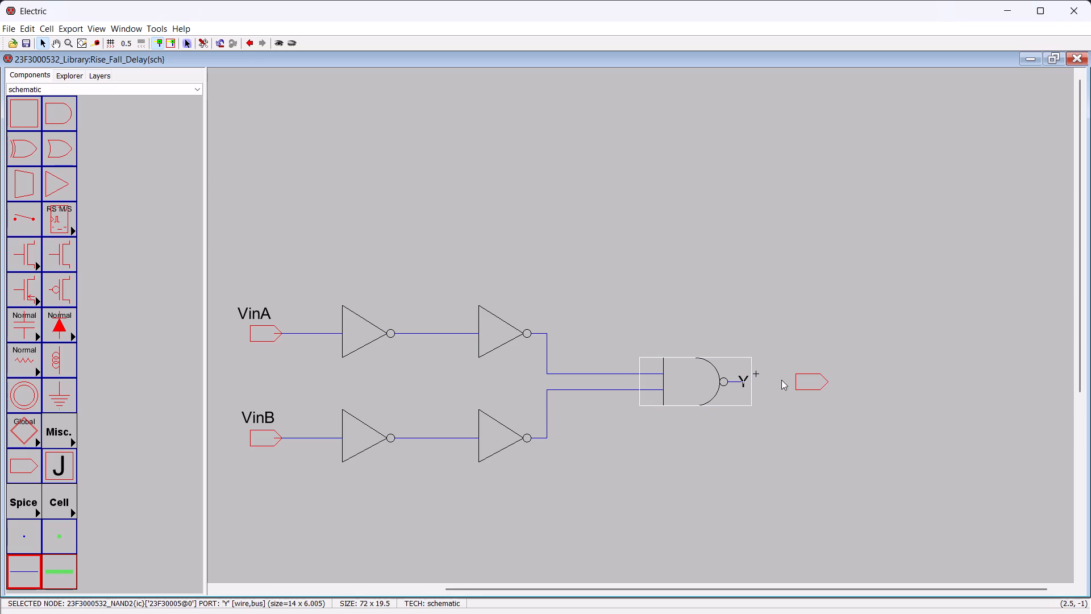
pyautogui.rightClick(795, 381)
pyautogui.click(782, 314)
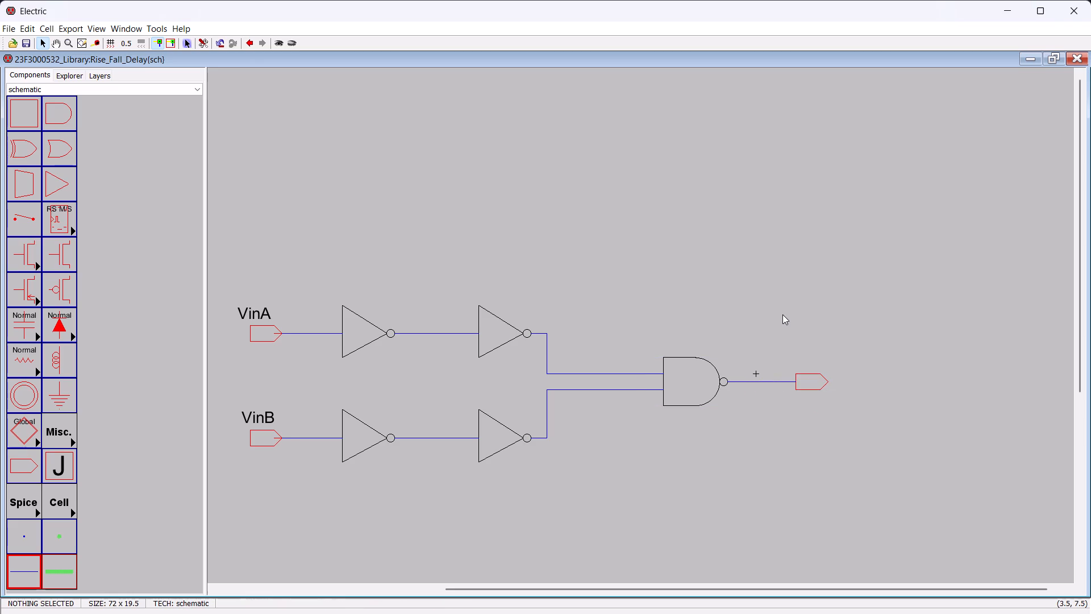
# Create an export named Out with the output characteristic on the Off-Page connector wired to the NAND gate.
pyautogui.click(818, 383)
pyautogui.hotkey('ctrl', 'e')
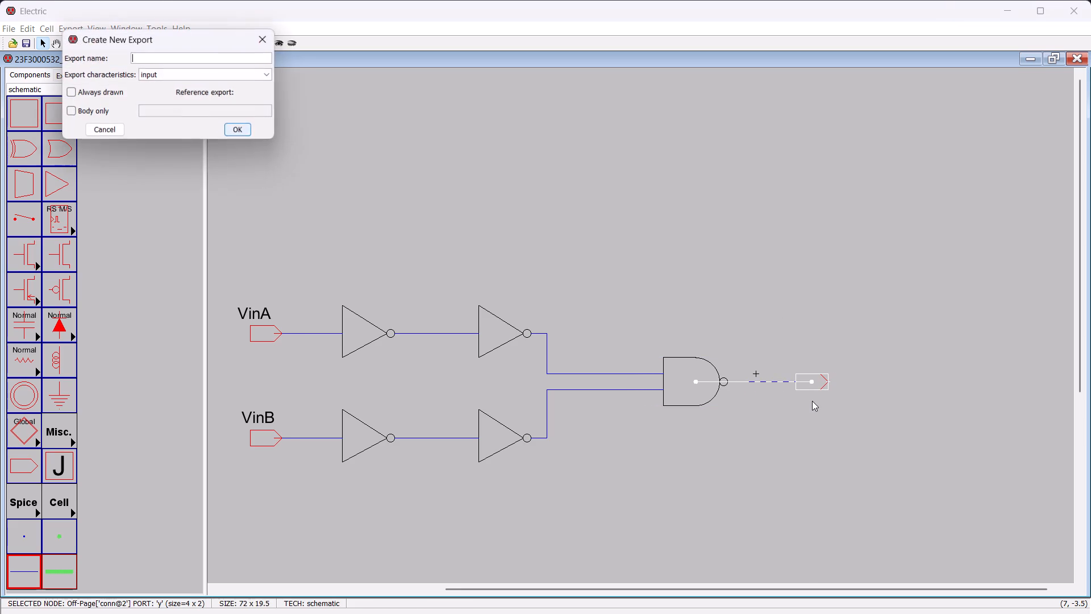
pyautogui.hotkey('shift', 'o')
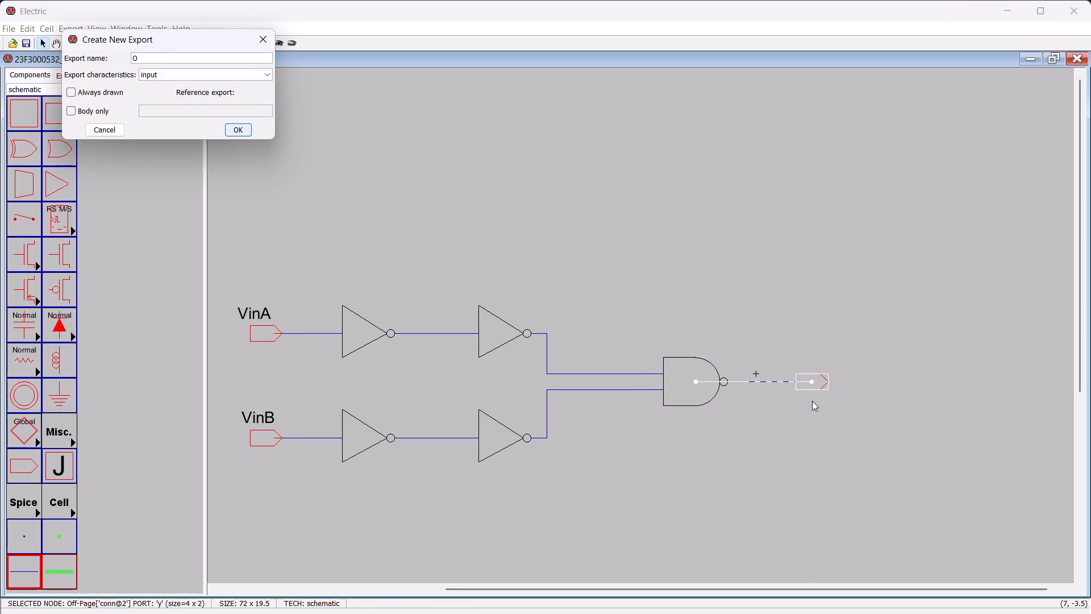
pyautogui.write('ut')
pyautogui.click(213, 72)
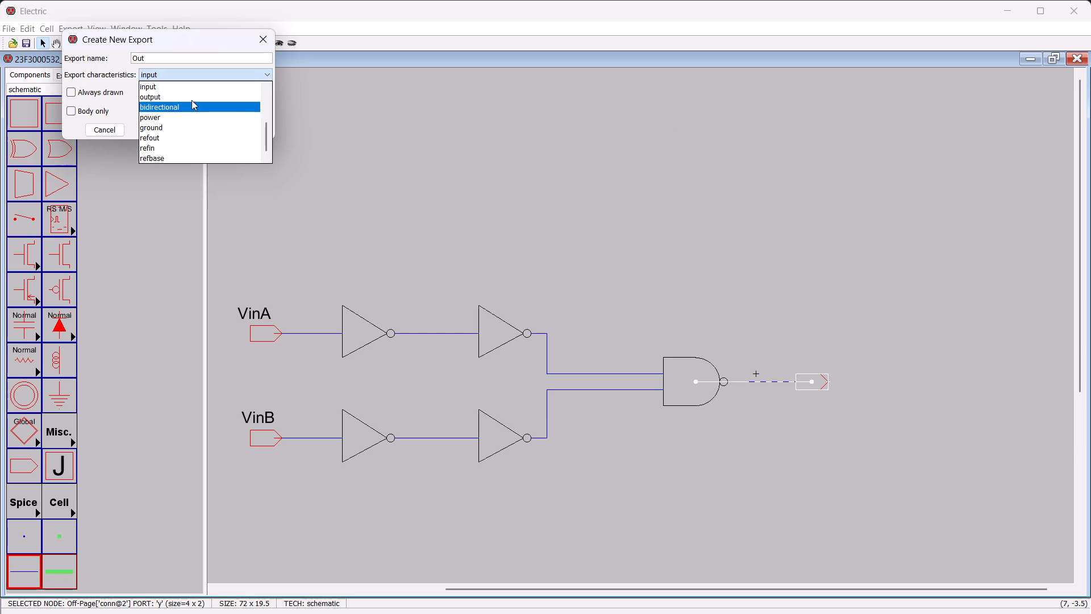
pyautogui.click(192, 99)
pyautogui.click(232, 126)
pyautogui.click(790, 225)
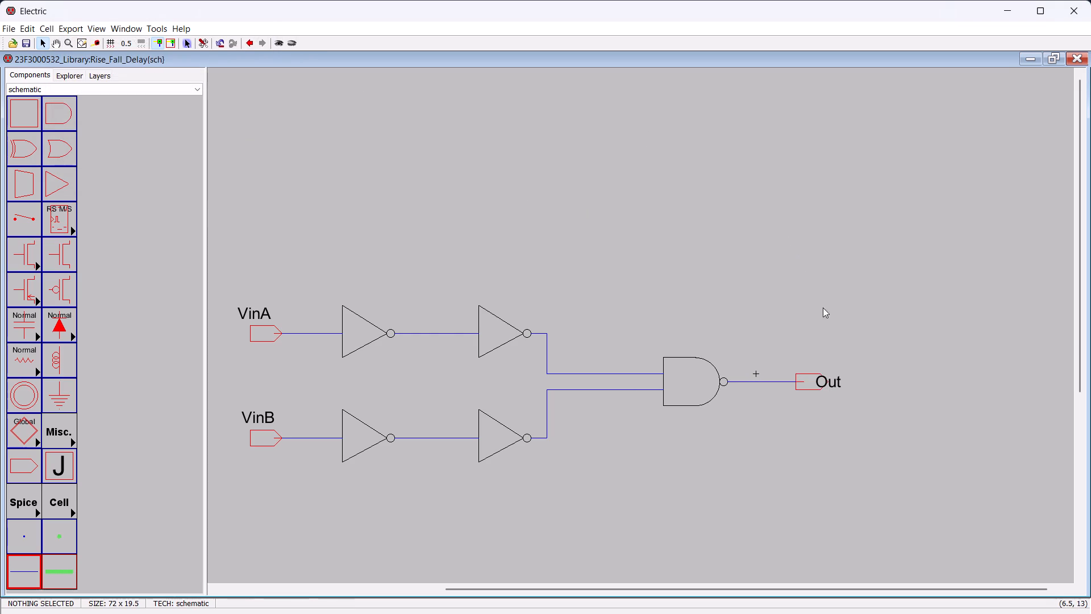
# Move the Out export label to just above its Off-Page connector.
pyautogui.moveTo(837, 384); pyautogui.dragTo(817, 364)
pyautogui.click(781, 313)
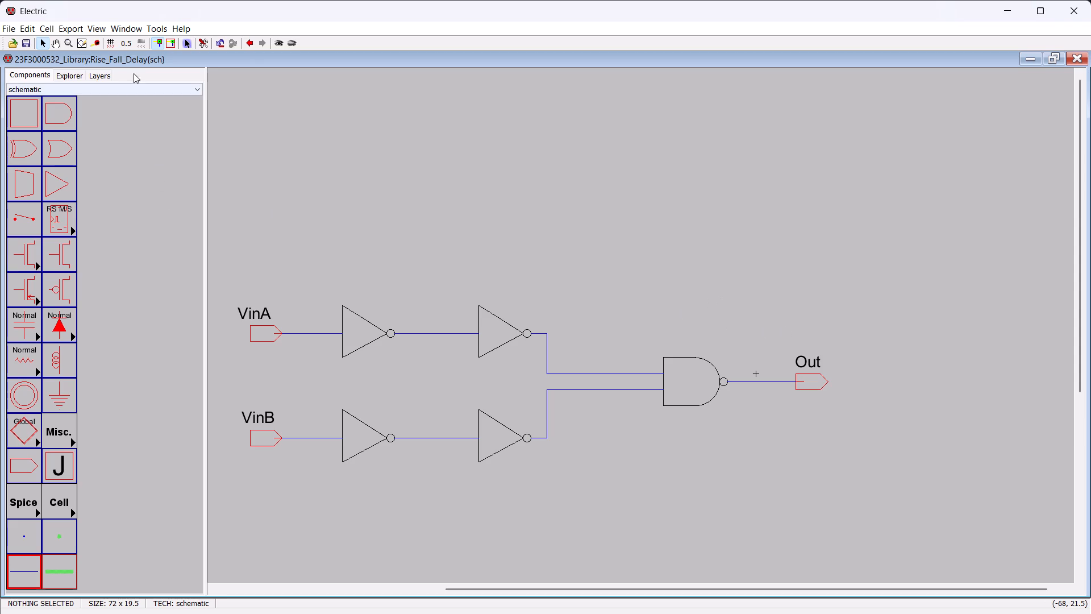
# Run a hierarchical DRC check on the Rise_Fall_Delay schematic.
pyautogui.click(150, 32)
pyautogui.click(171, 43)
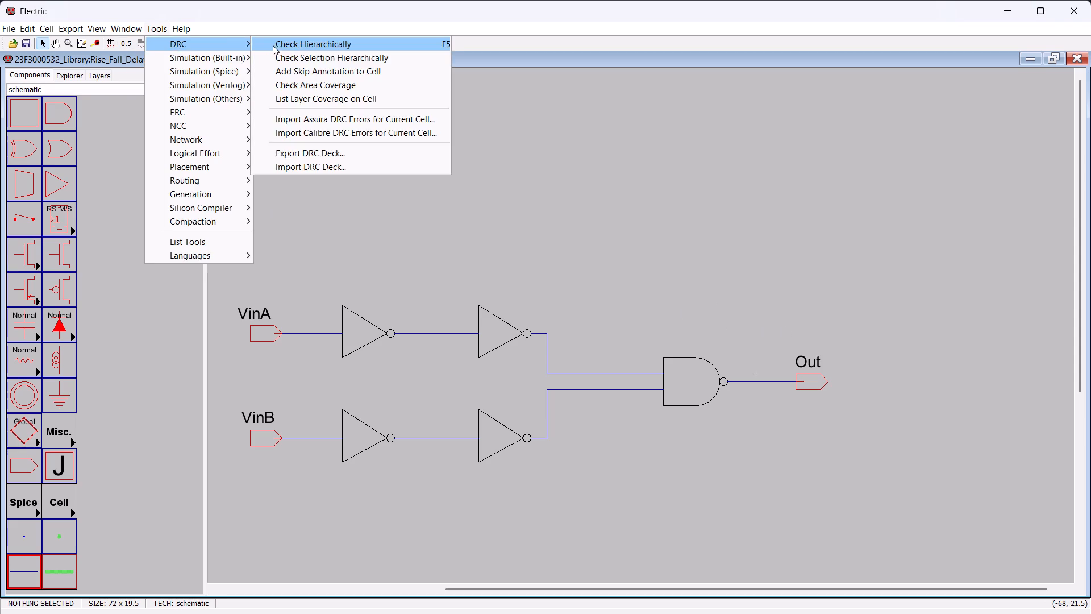
pyautogui.click(290, 45)
# Run the LTspice simulation of Rise_Fall_Delay, read the SPICE output log, and close LTspice to return to Electric.
pyautogui.click(160, 31)
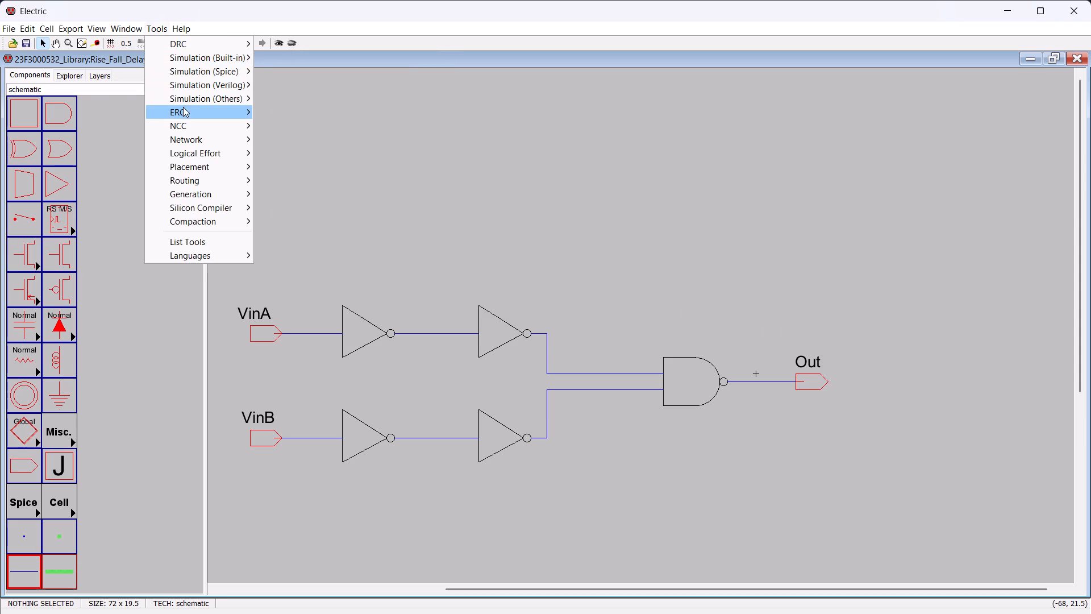
pyautogui.click(280, 65)
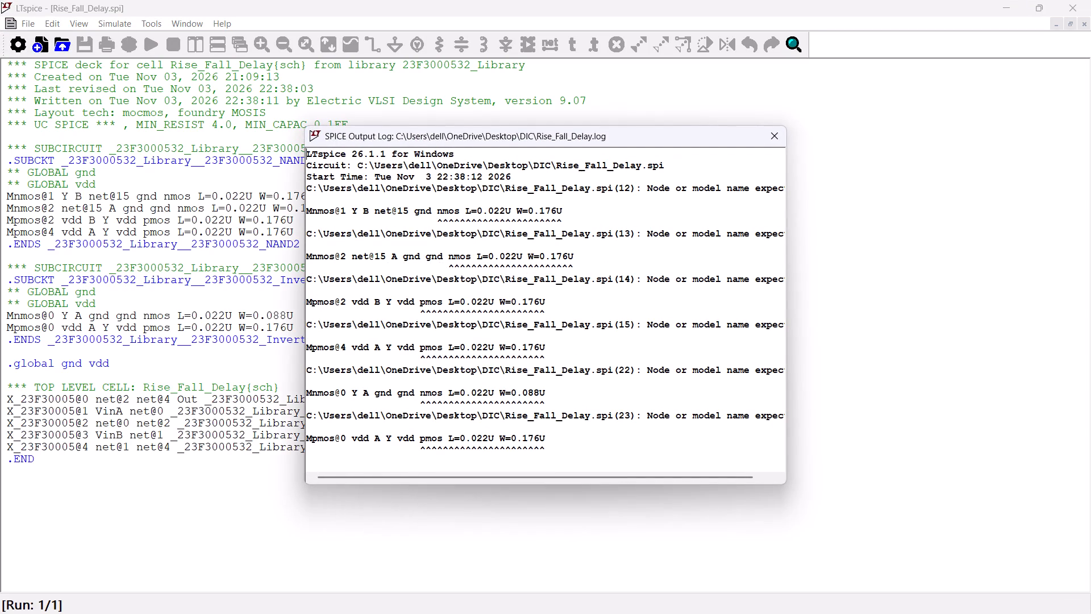
pyautogui.click(777, 131)
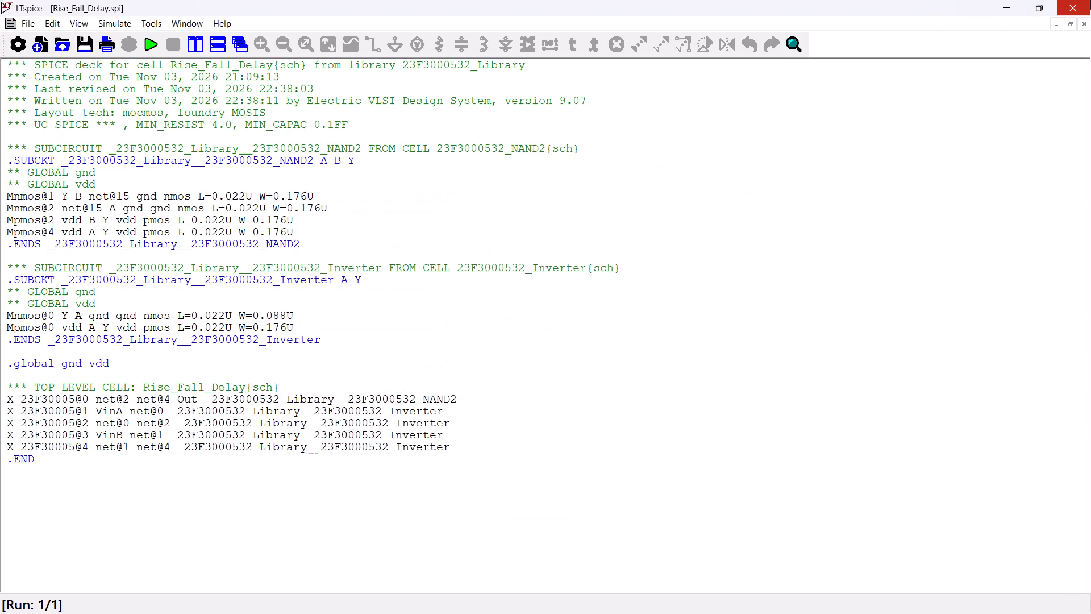
pyautogui.click(1090, 0)
pyautogui.click(182, 35)
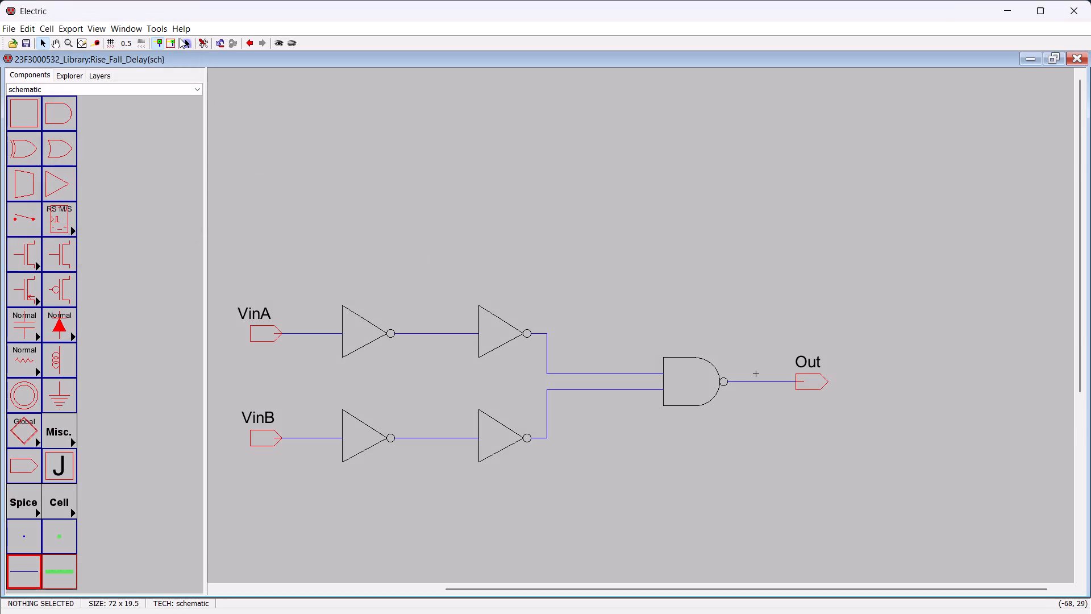
pyautogui.click(57, 77)
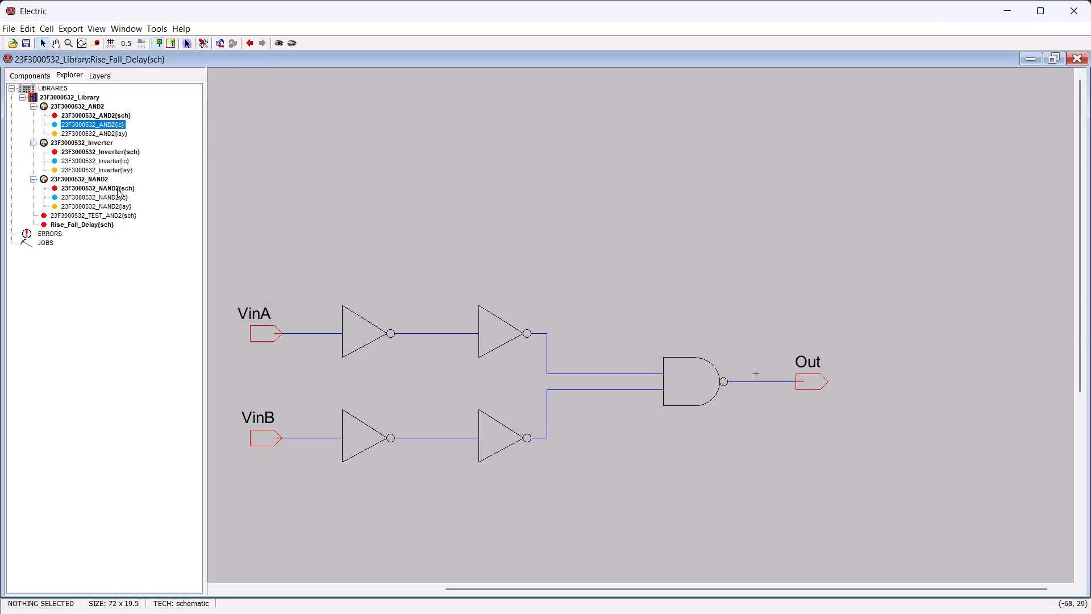
pyautogui.doubleClick(110, 171)
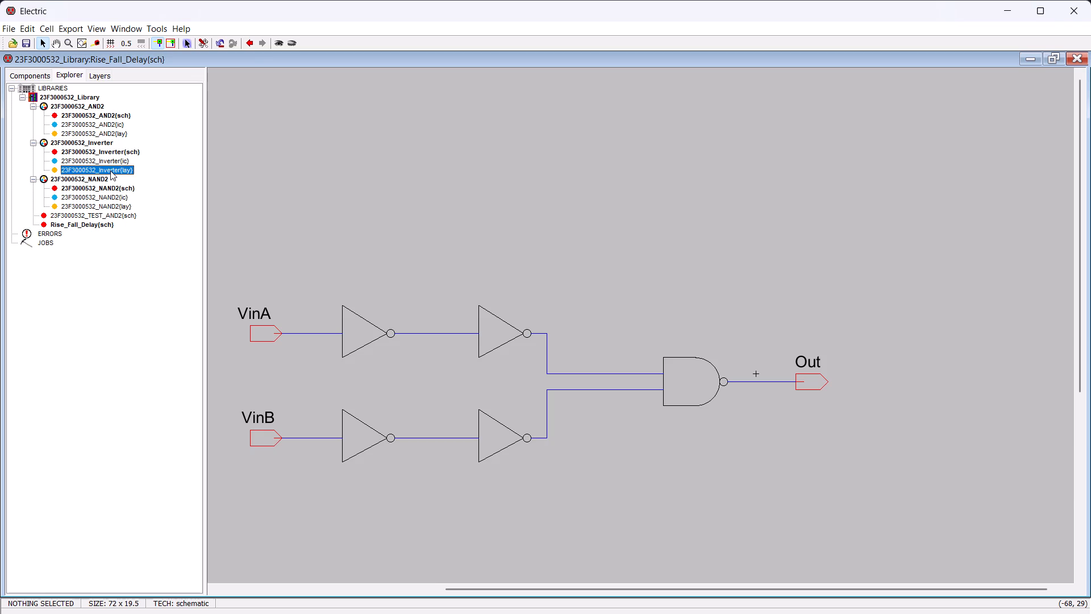
pyautogui.doubleClick(104, 217)
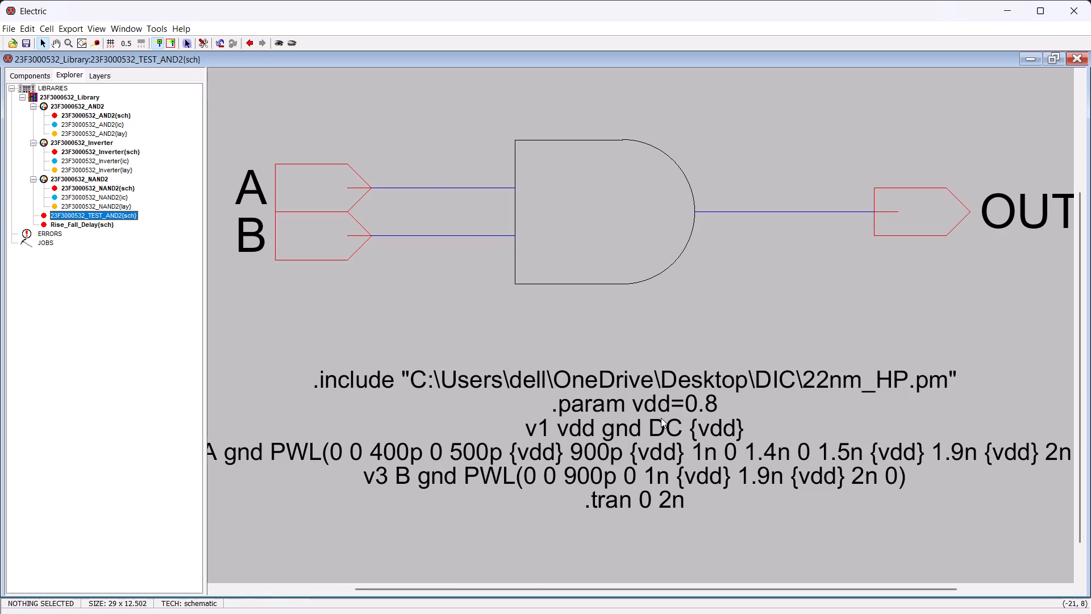
pyautogui.click(671, 444)
pyautogui.hotkey('ctrl', 'c')
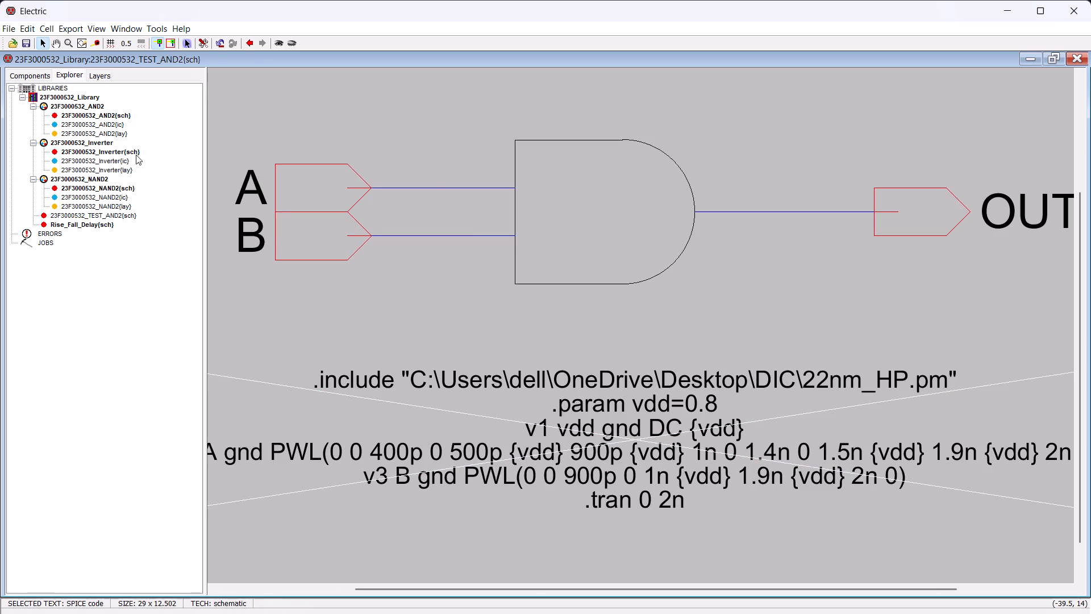
pyautogui.doubleClick(106, 189)
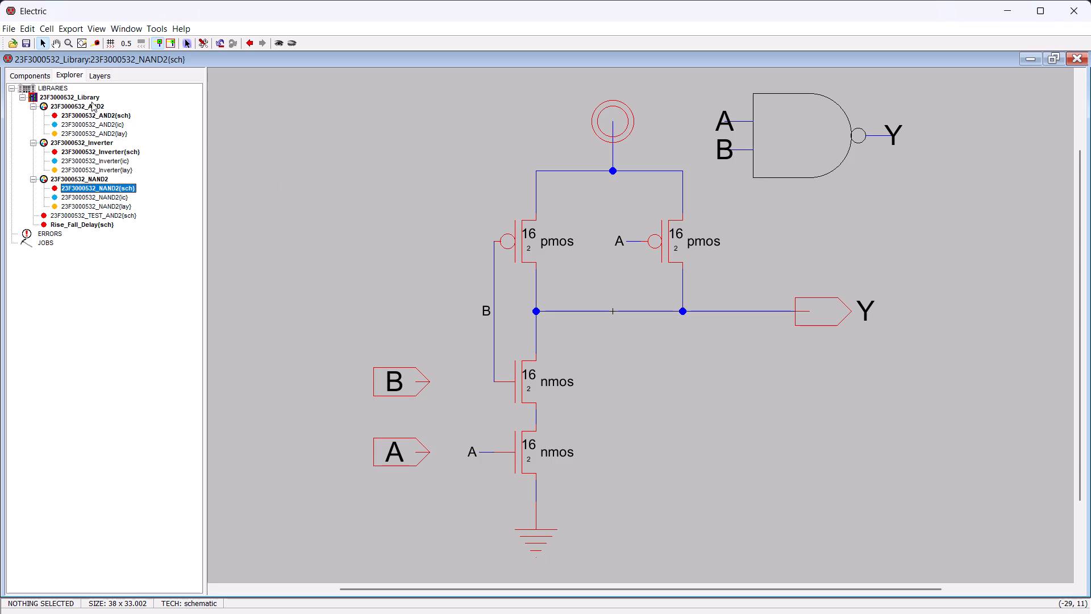
pyautogui.click(78, 229)
pyautogui.click(78, 229)
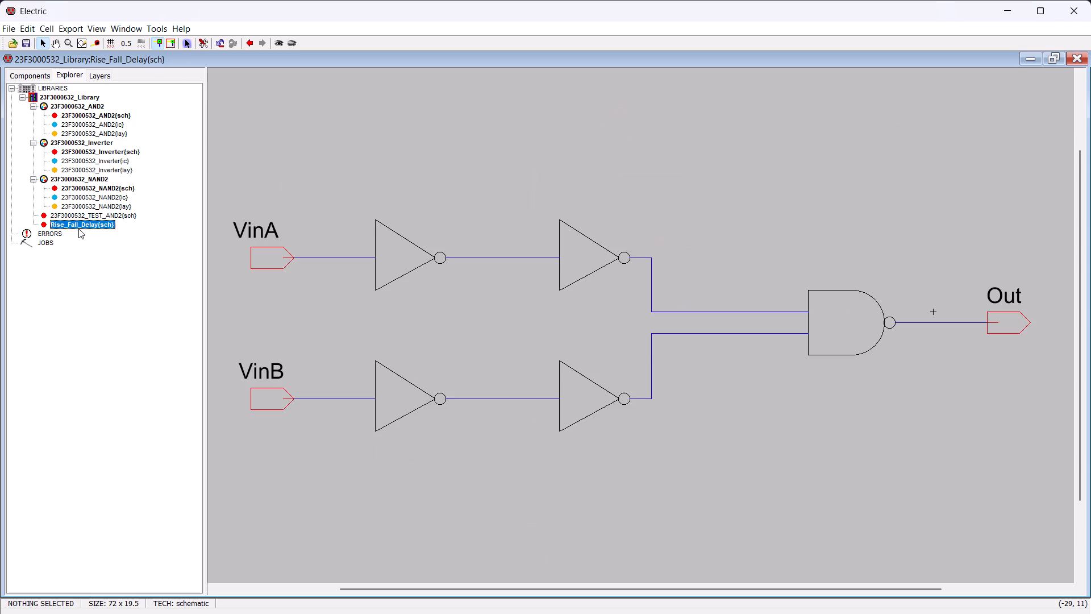
pyautogui.click(797, 470)
pyautogui.hotkey('ctrl', 'v')
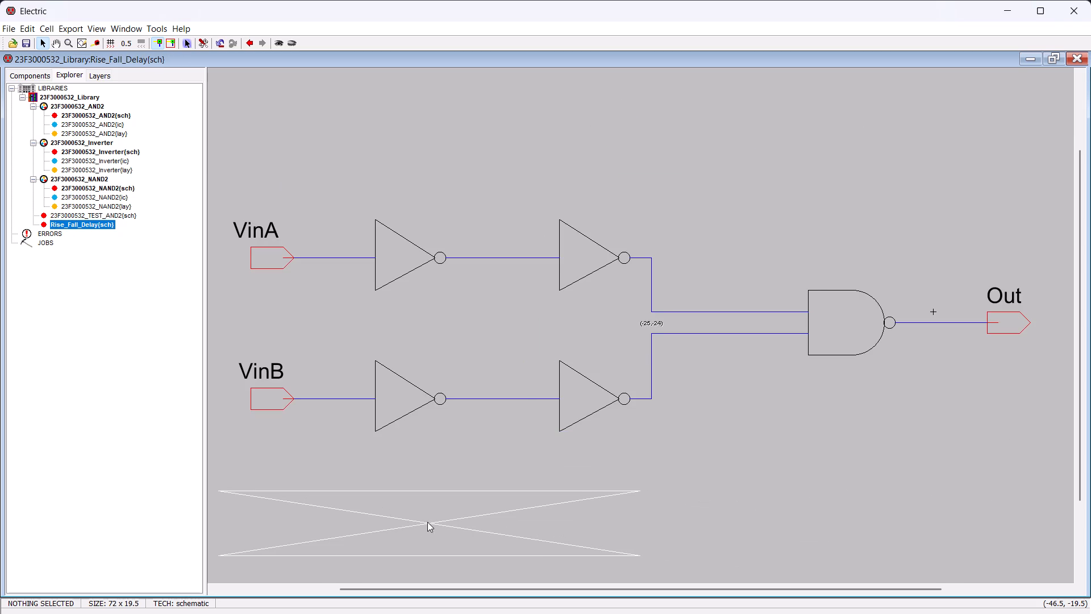
pyautogui.click(427, 522)
pyautogui.click(787, 464)
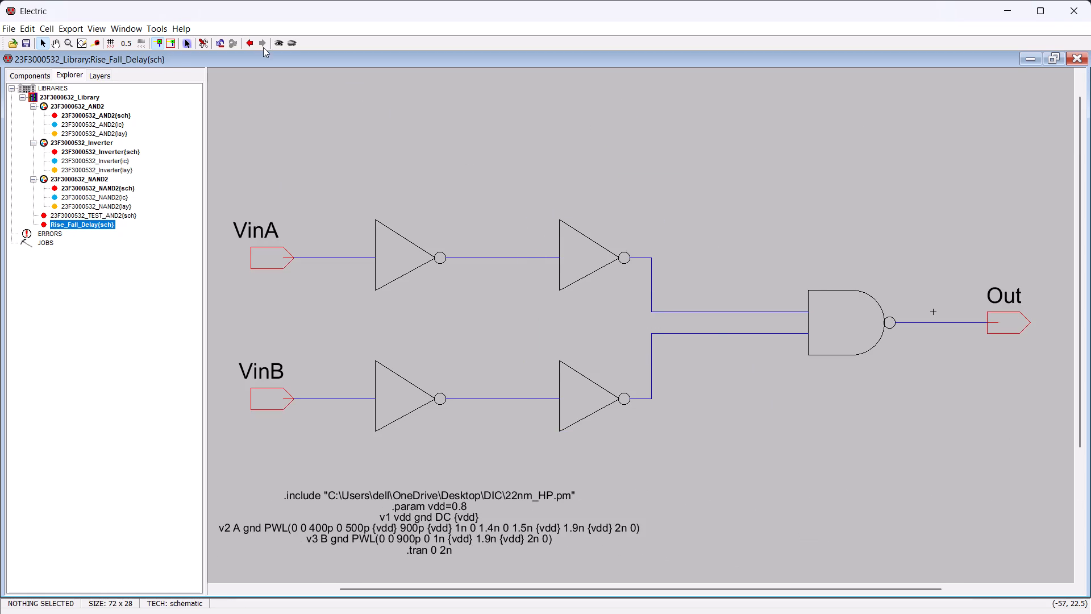
# Run the LTspice simulation of Rise_Fall_Delay{sch} and tile the waveform and netlist windows one above the other.
pyautogui.doubleClick(109, 151)
pyautogui.doubleClick(111, 113)
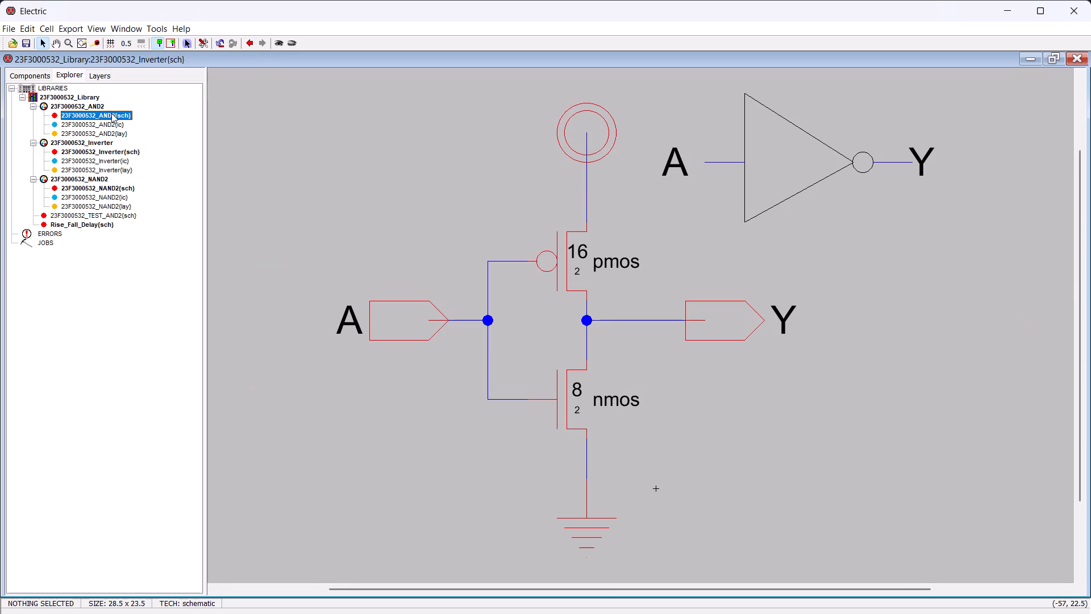
pyautogui.doubleClick(114, 191)
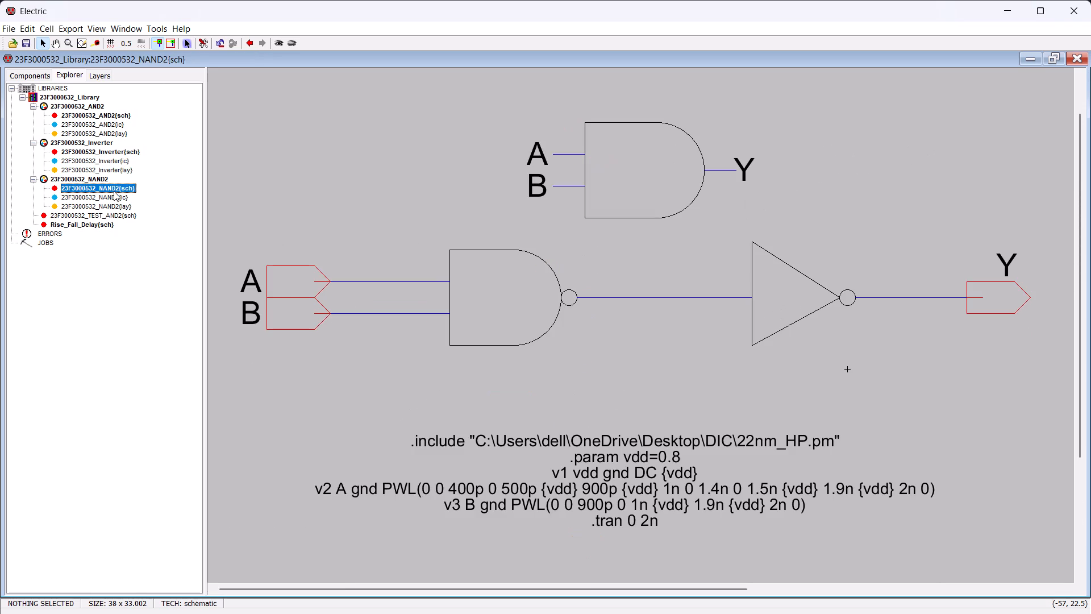
pyautogui.doubleClick(95, 225)
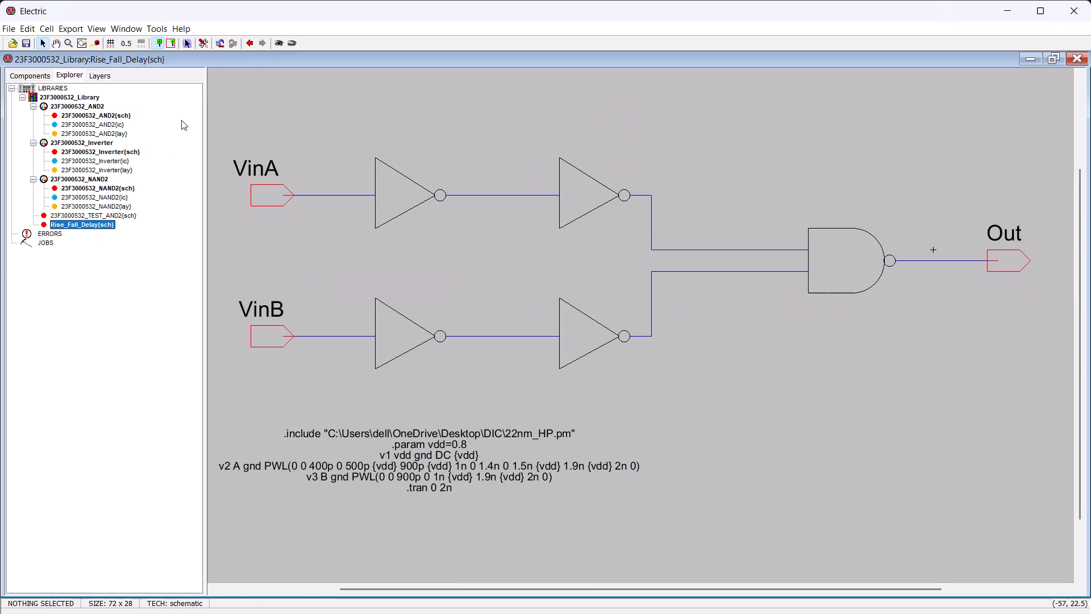
pyautogui.click(149, 28)
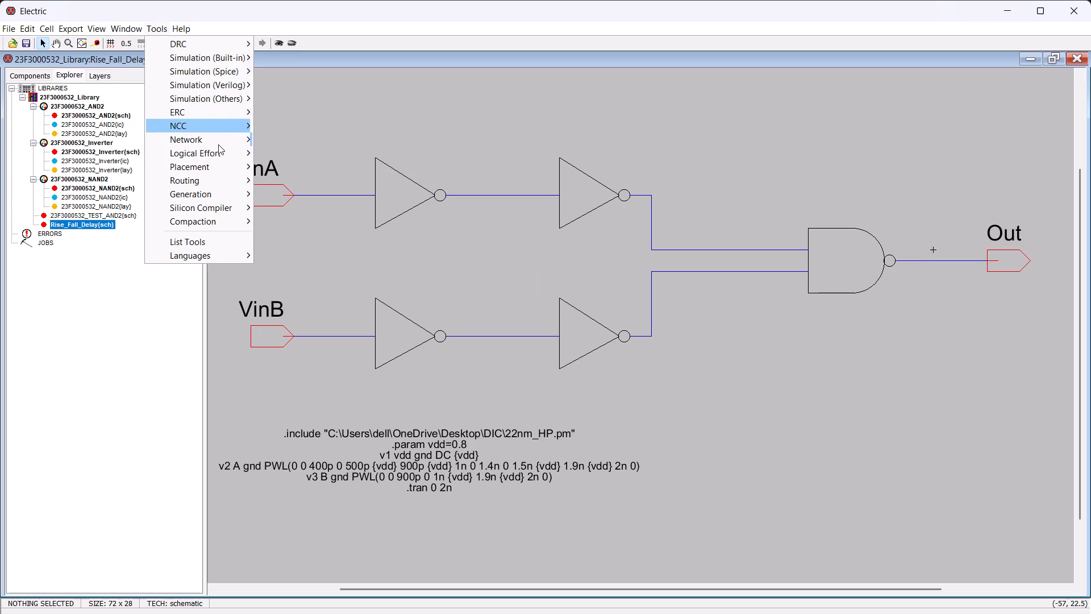
pyautogui.click(305, 67)
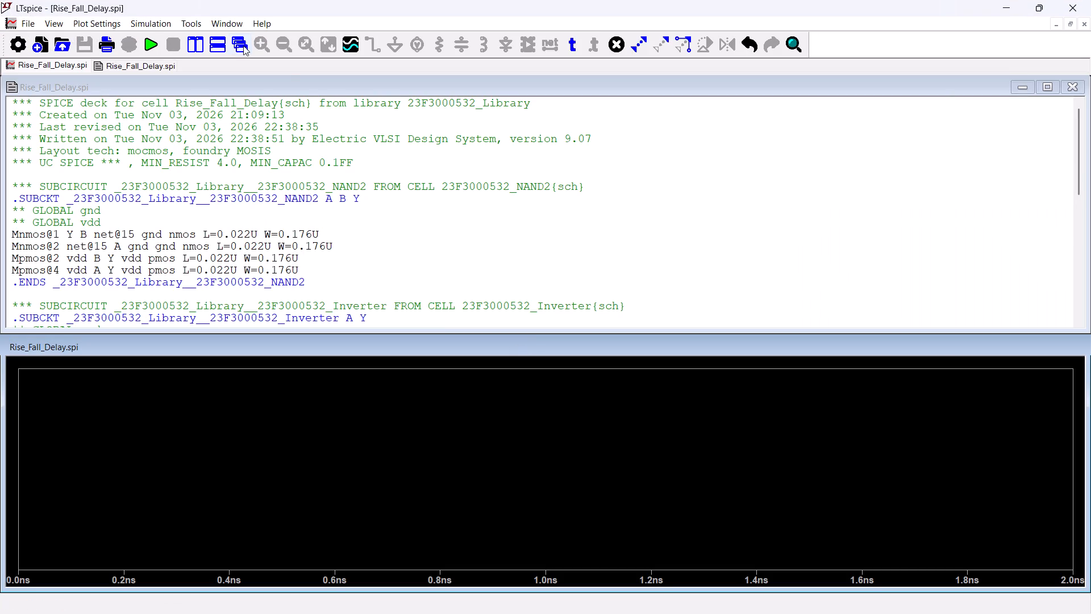
pyautogui.click(223, 43)
# Plot the traces V(a), V(b) and V(out) in the empty waveform window.
pyautogui.rightClick(349, 159)
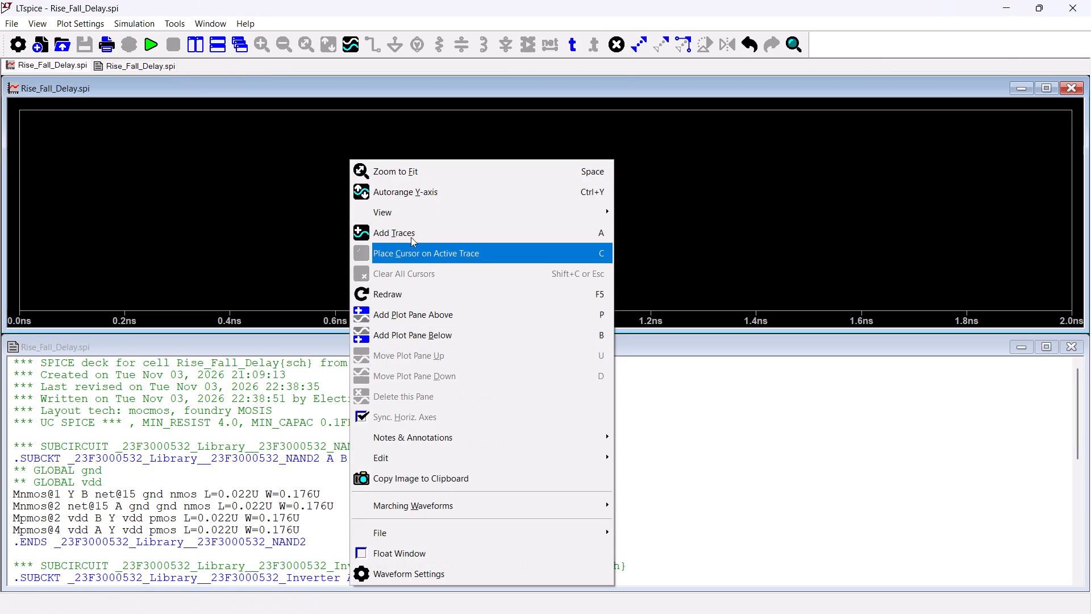
pyautogui.click(412, 234)
pyautogui.click(389, 244)
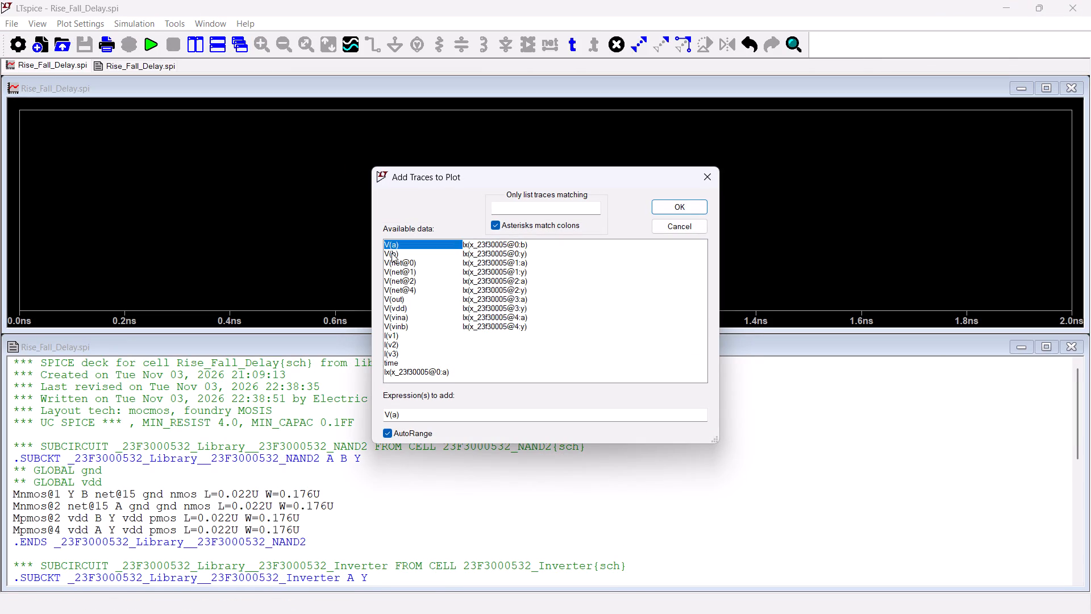
pyautogui.click(392, 253)
pyautogui.click(391, 298)
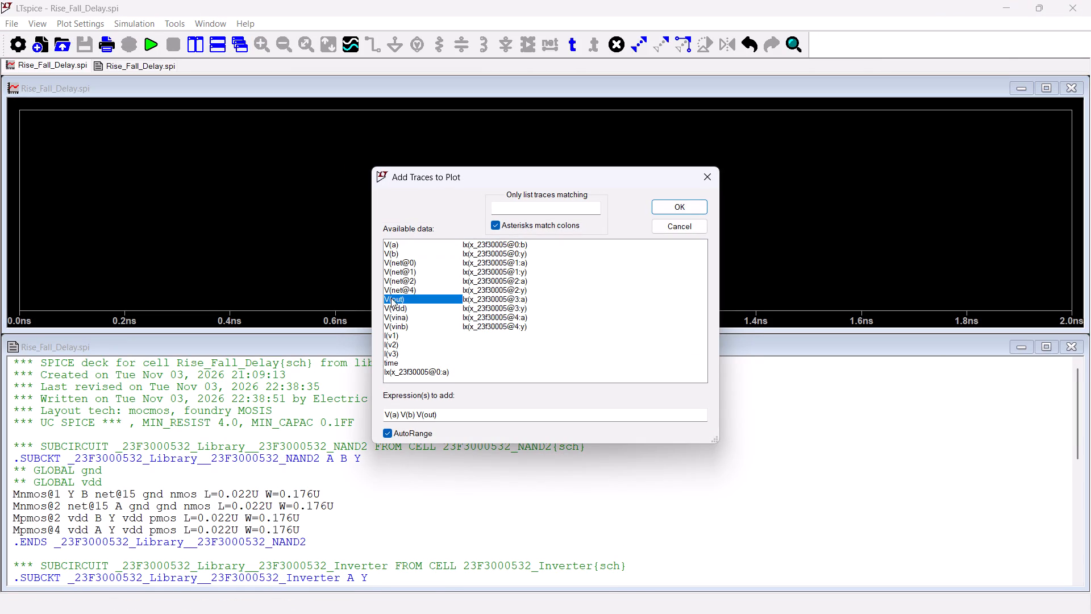
pyautogui.click(665, 205)
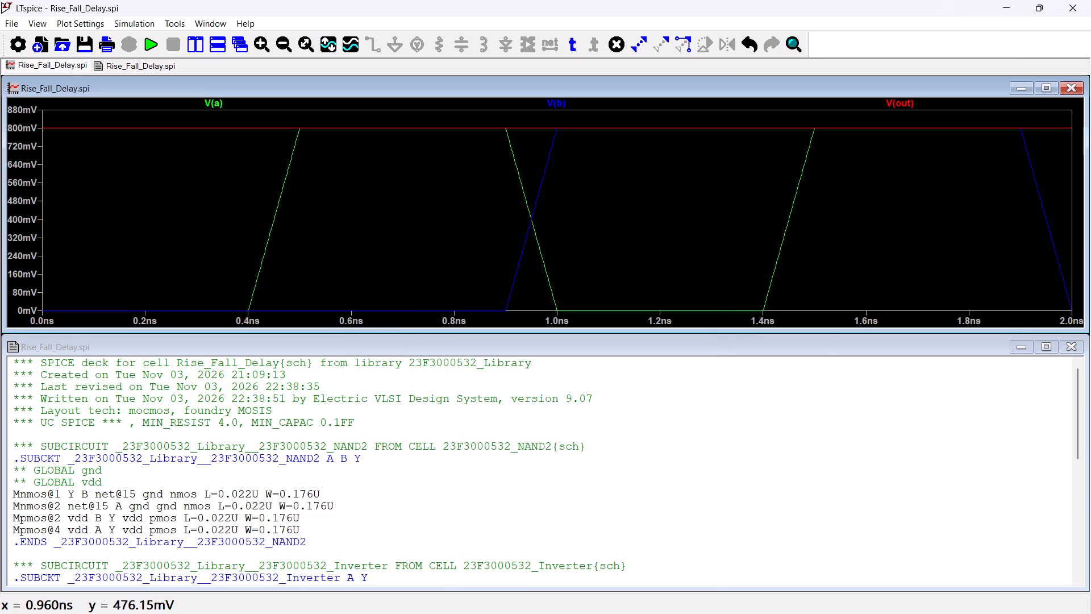
pyautogui.rightClick(447, 206)
pyautogui.click(907, 226)
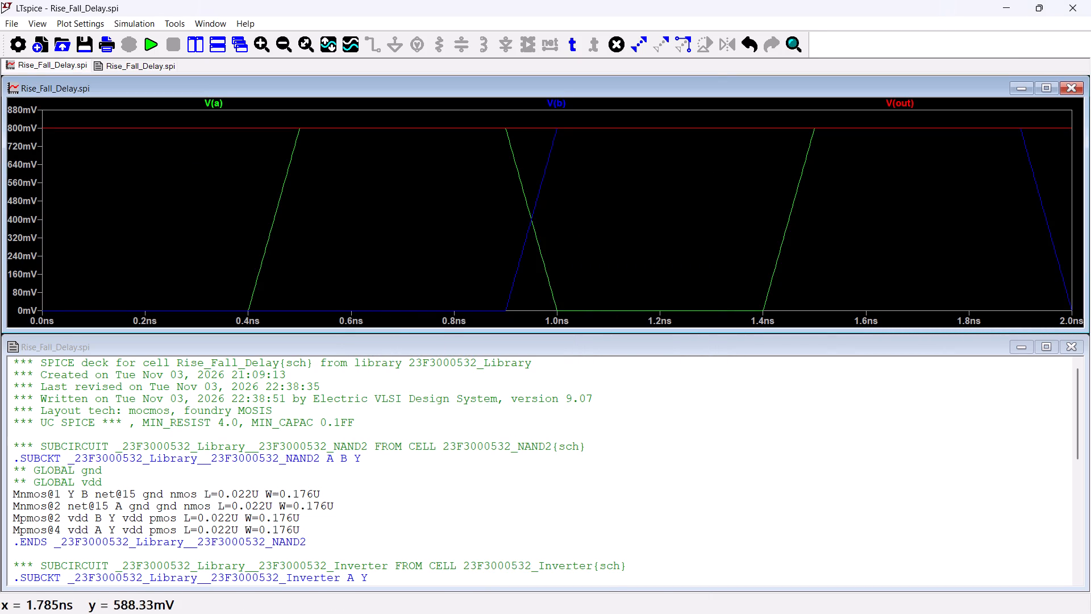
# Return to Electric by closing LTspice, maximize the Rise_Fall_Delay schematic window, and dismiss the External Process window.
pyautogui.click(1090, 0)
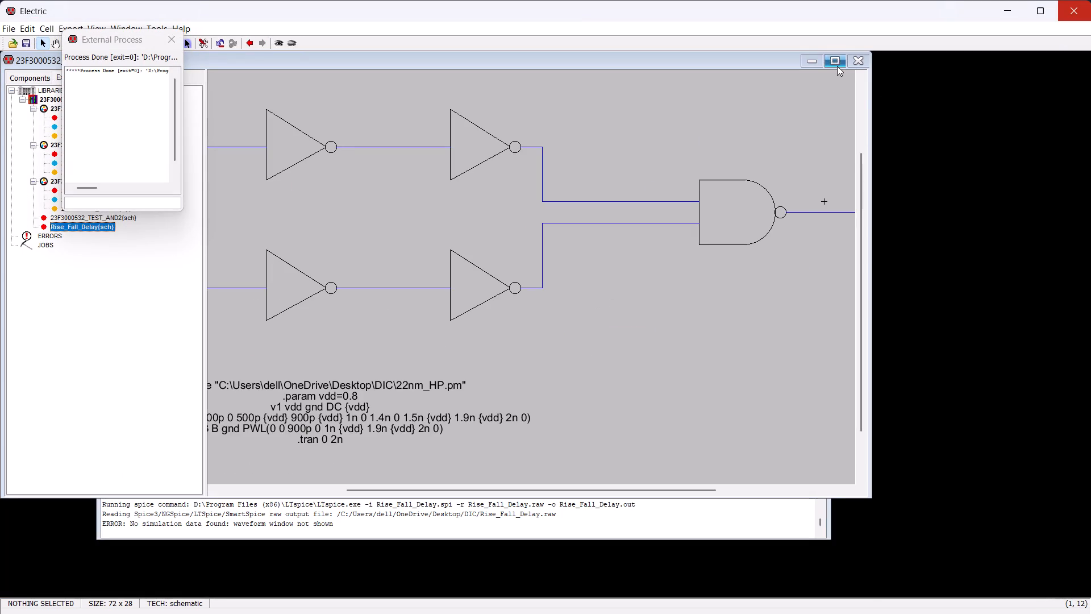
pyautogui.click(837, 66)
pyautogui.click(908, 145)
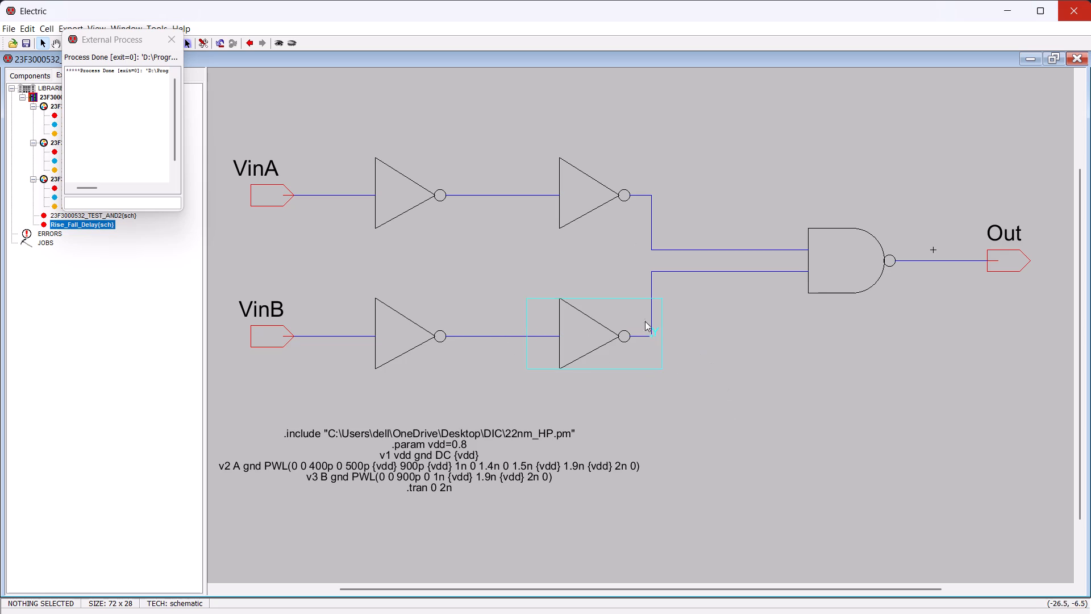
pyautogui.click(791, 354)
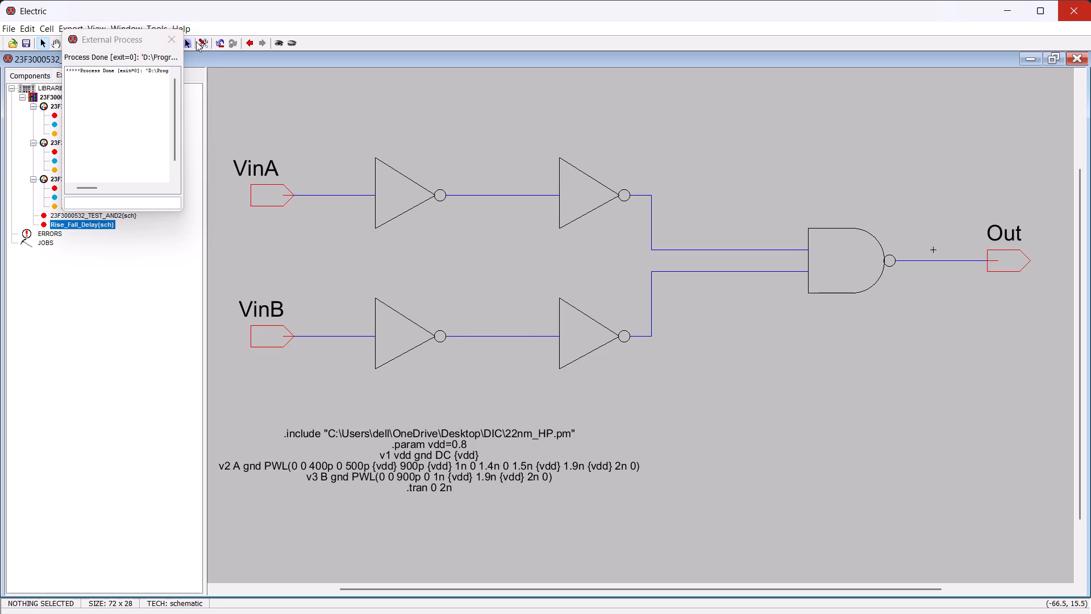
pyautogui.click(155, 47)
pyautogui.click(170, 43)
pyautogui.click(970, 167)
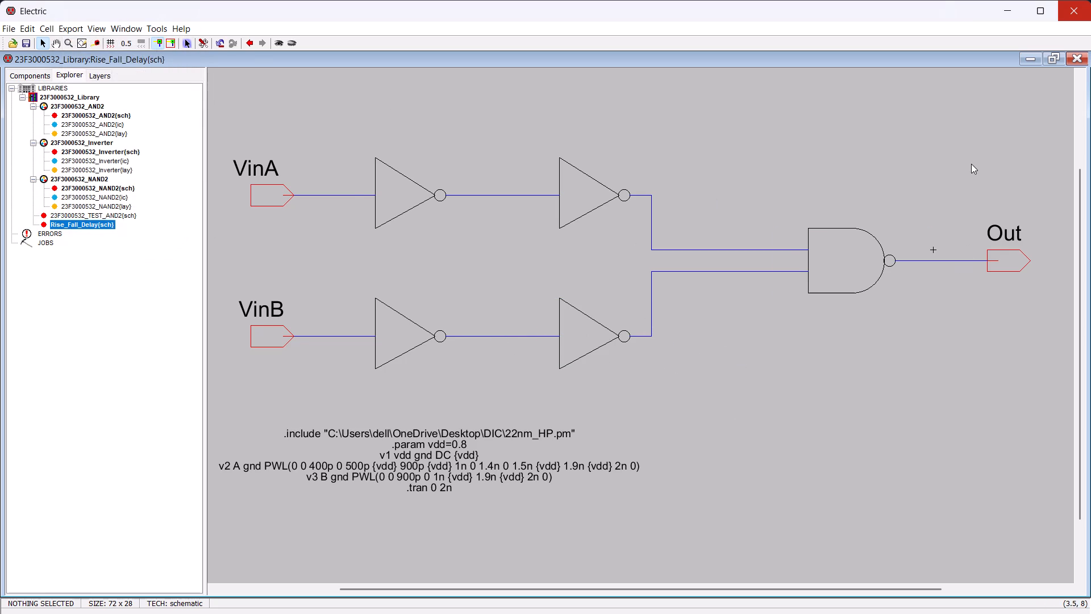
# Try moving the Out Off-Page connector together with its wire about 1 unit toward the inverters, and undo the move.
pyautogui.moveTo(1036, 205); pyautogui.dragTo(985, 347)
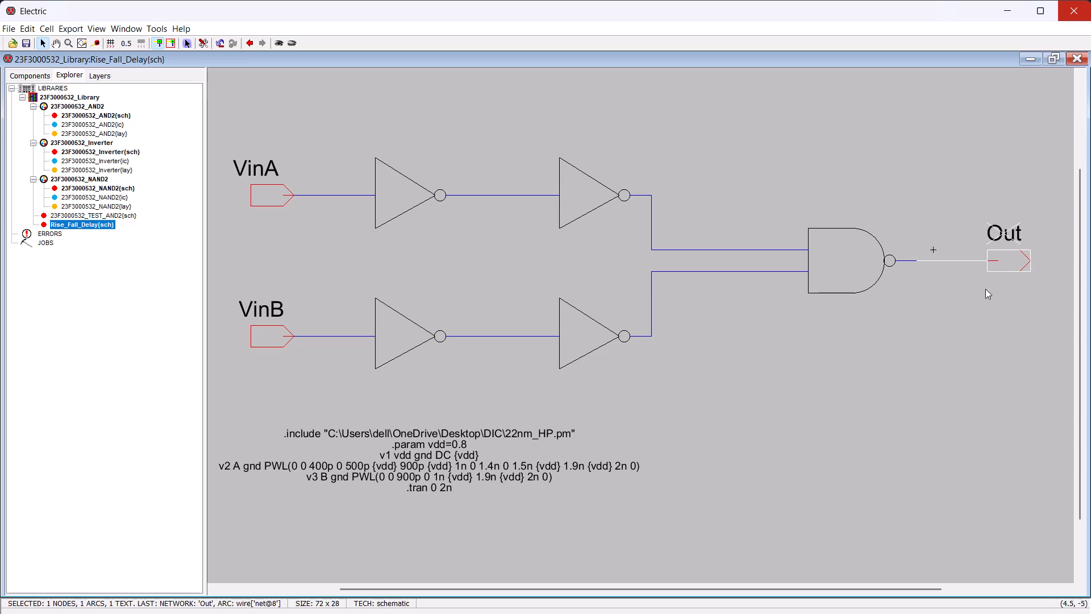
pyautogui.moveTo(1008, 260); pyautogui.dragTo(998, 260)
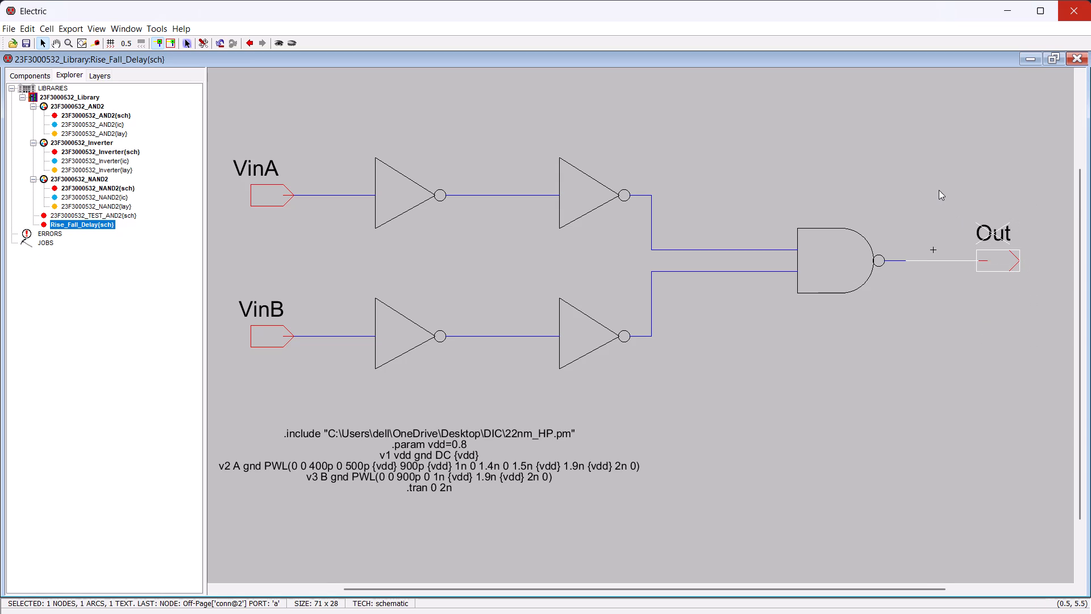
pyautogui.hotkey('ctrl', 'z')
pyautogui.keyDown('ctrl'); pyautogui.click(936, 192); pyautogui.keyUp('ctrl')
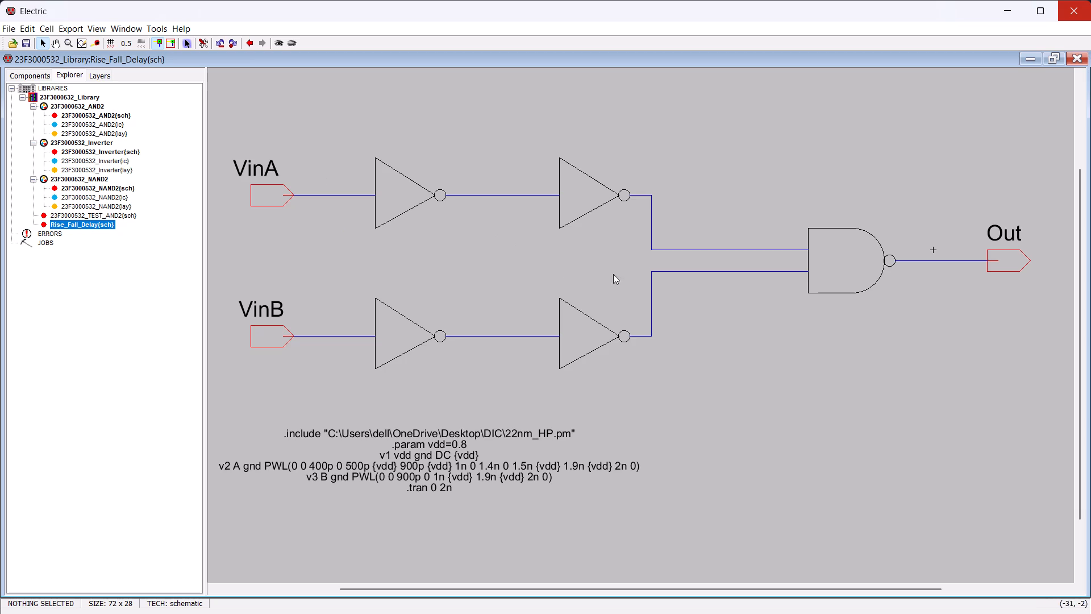
# Move the Out Off-Page connector and its label, without selecting the wire, about 3.5 units closer to the NAND gate.
pyautogui.click(861, 354)
pyautogui.moveTo(1040, 312); pyautogui.dragTo(969, 193)
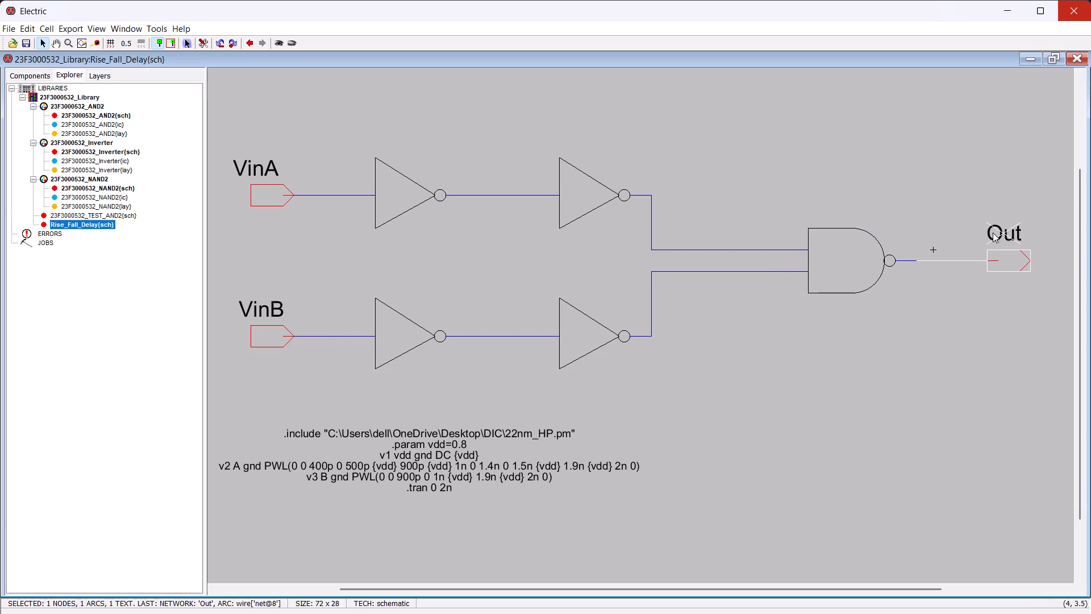
pyautogui.click(1018, 321)
pyautogui.moveTo(1027, 302); pyautogui.dragTo(1008, 221)
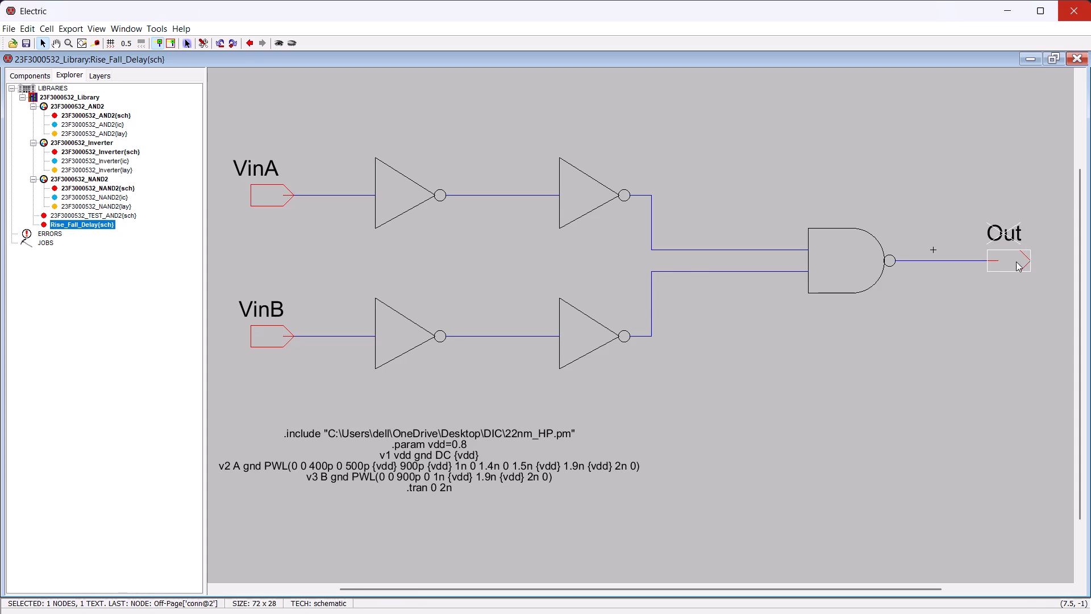
pyautogui.moveTo(1016, 262); pyautogui.dragTo(978, 262)
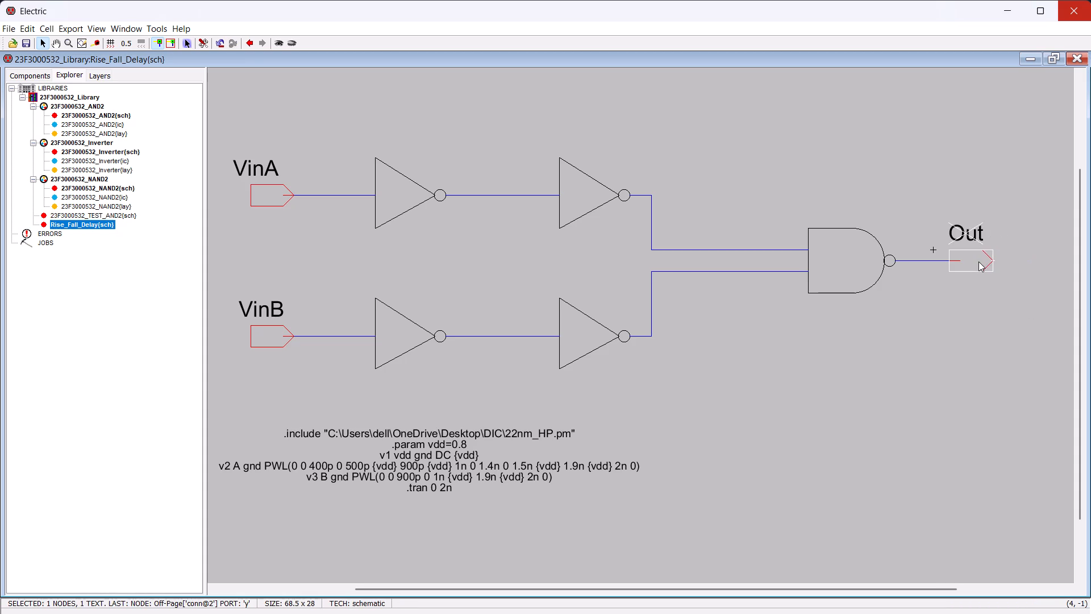
pyautogui.click(984, 333)
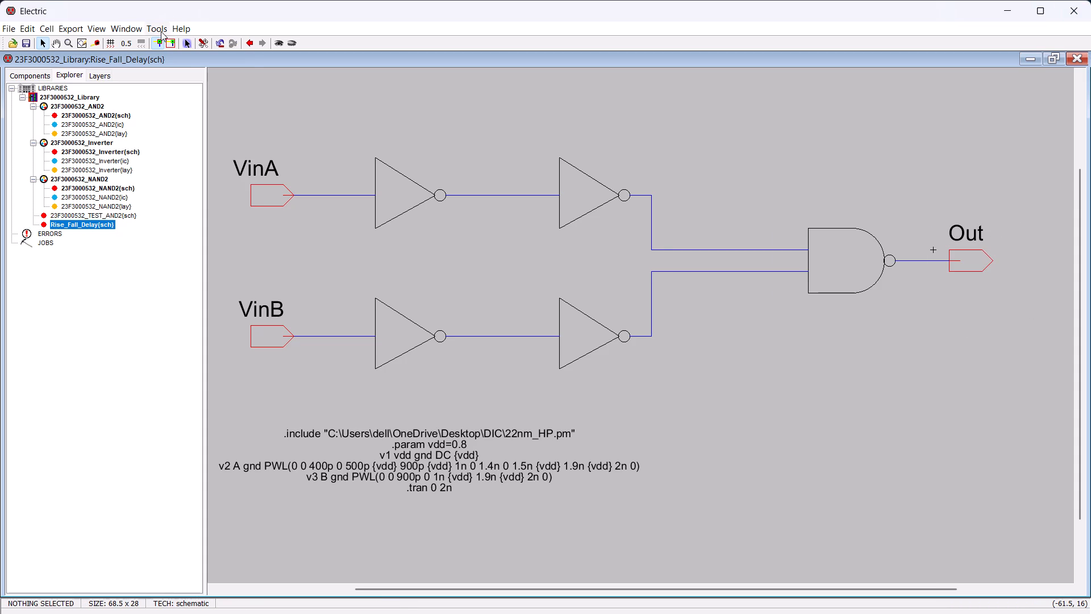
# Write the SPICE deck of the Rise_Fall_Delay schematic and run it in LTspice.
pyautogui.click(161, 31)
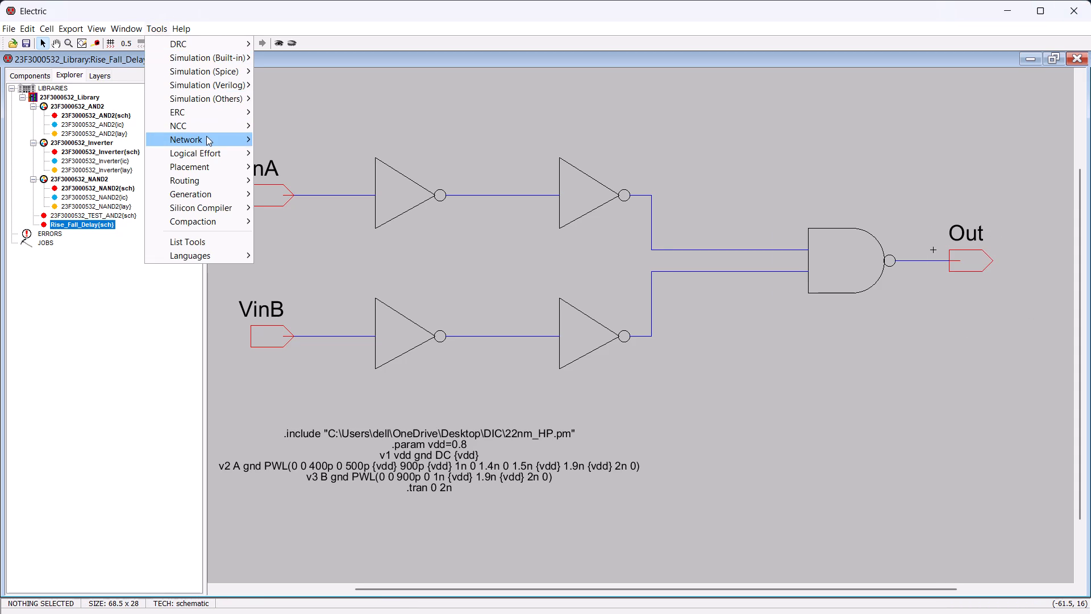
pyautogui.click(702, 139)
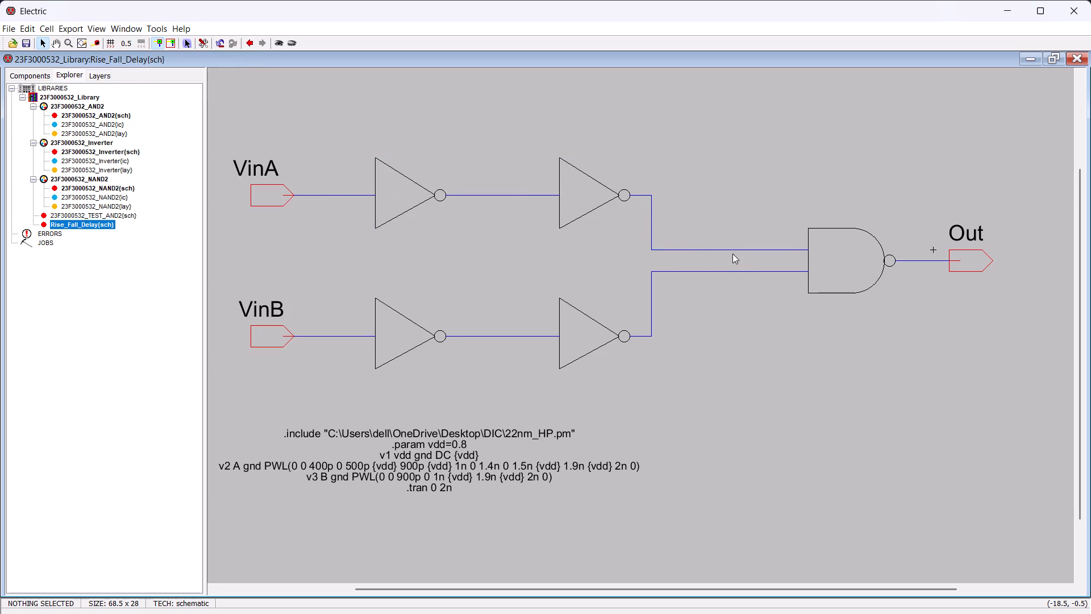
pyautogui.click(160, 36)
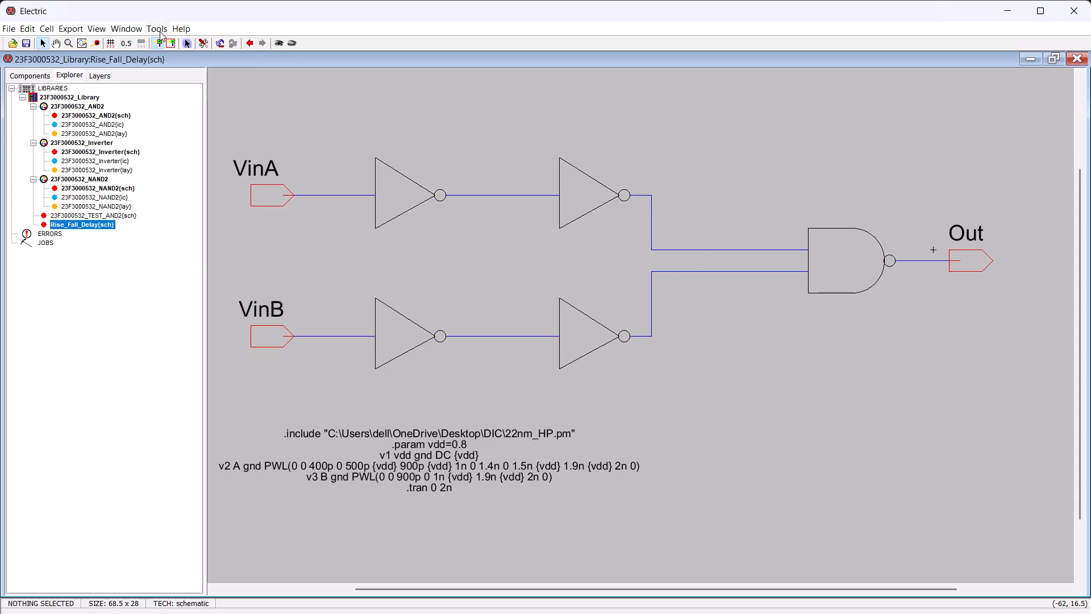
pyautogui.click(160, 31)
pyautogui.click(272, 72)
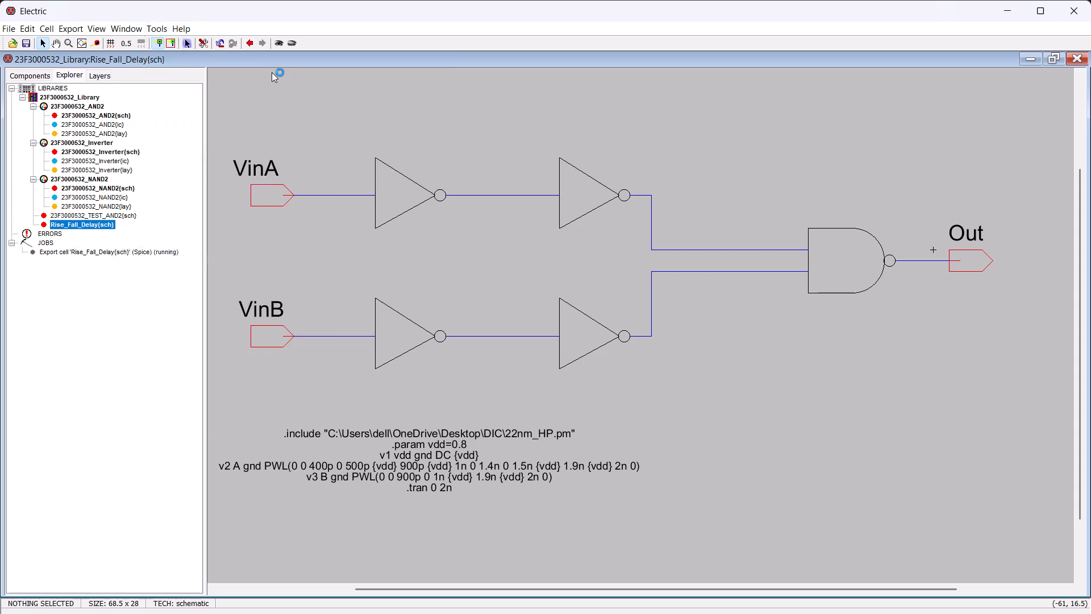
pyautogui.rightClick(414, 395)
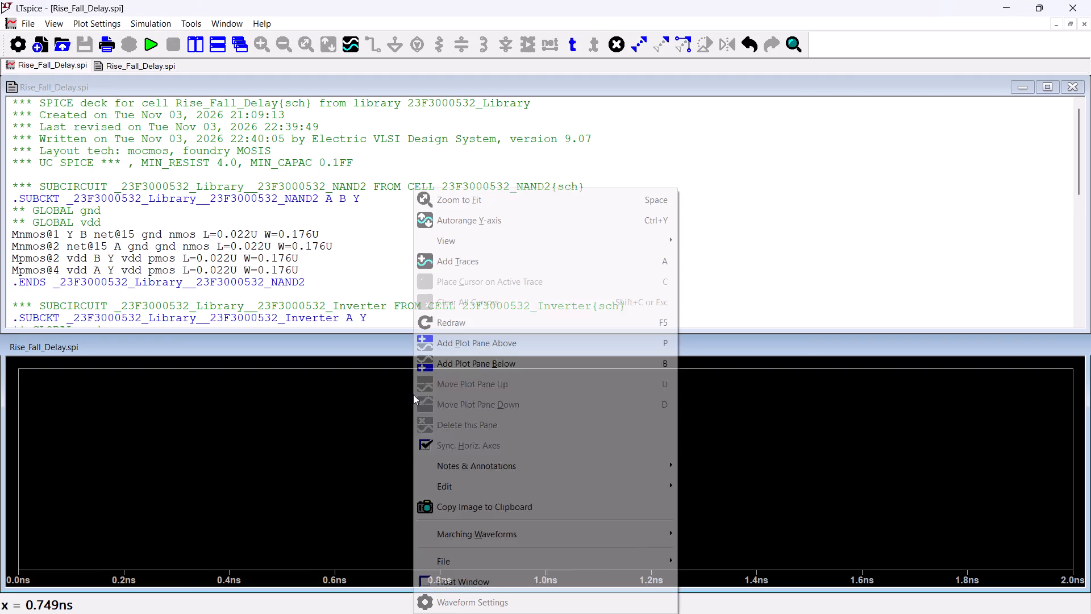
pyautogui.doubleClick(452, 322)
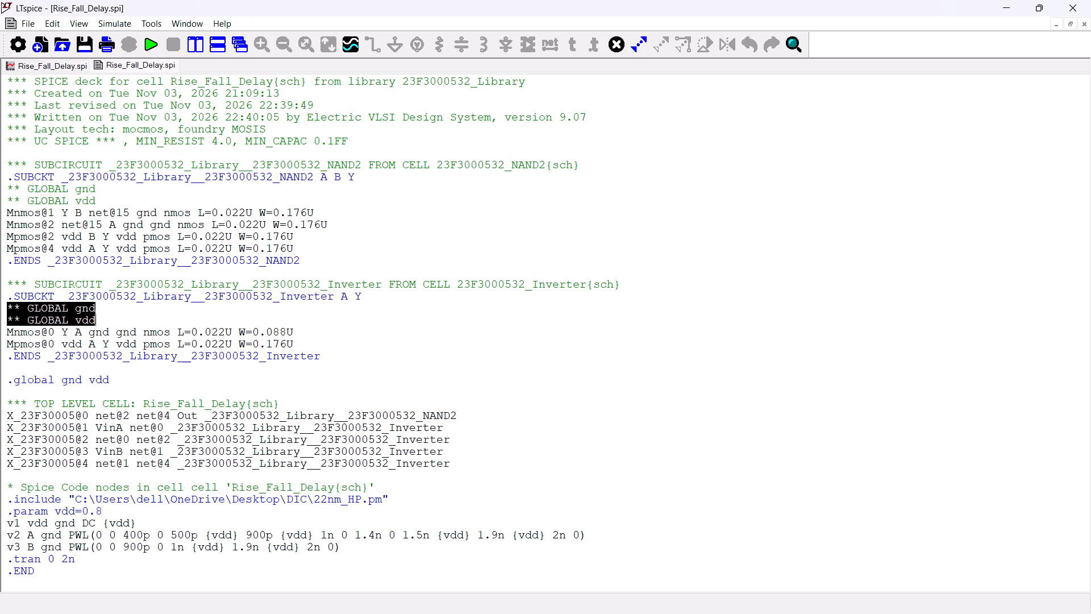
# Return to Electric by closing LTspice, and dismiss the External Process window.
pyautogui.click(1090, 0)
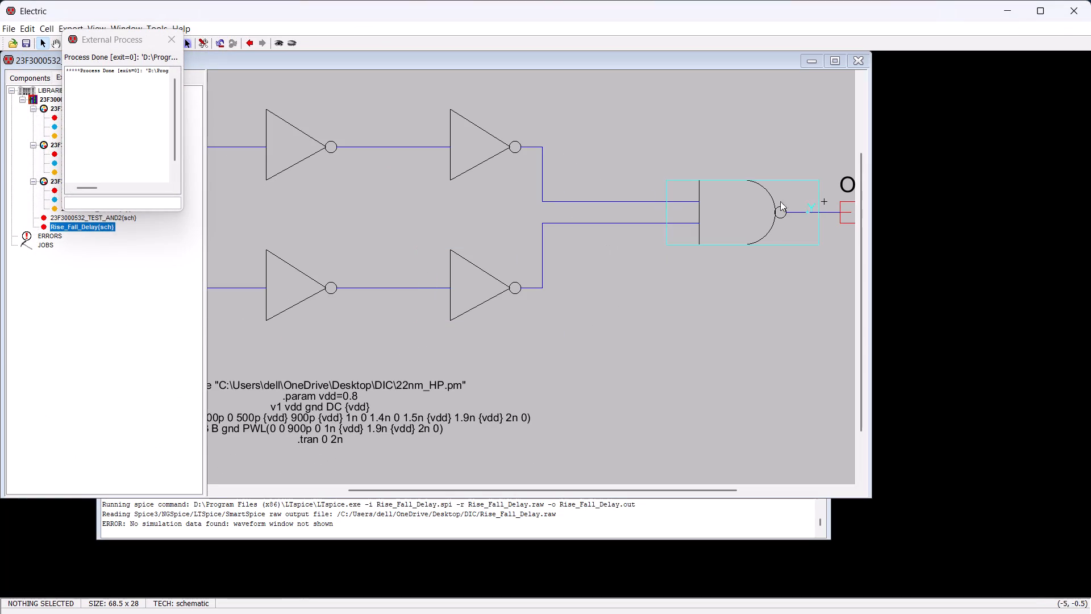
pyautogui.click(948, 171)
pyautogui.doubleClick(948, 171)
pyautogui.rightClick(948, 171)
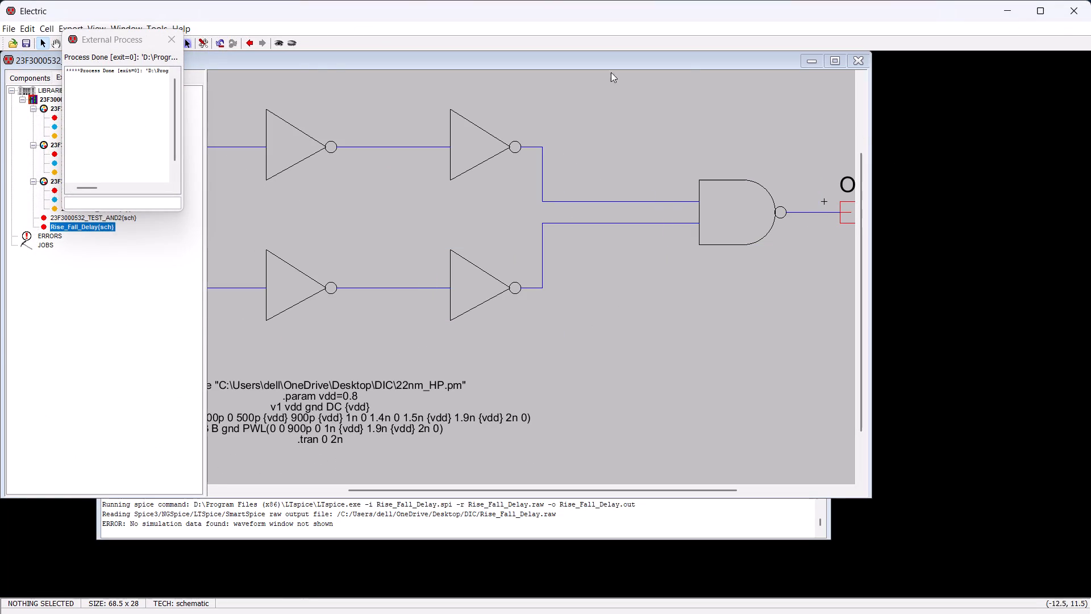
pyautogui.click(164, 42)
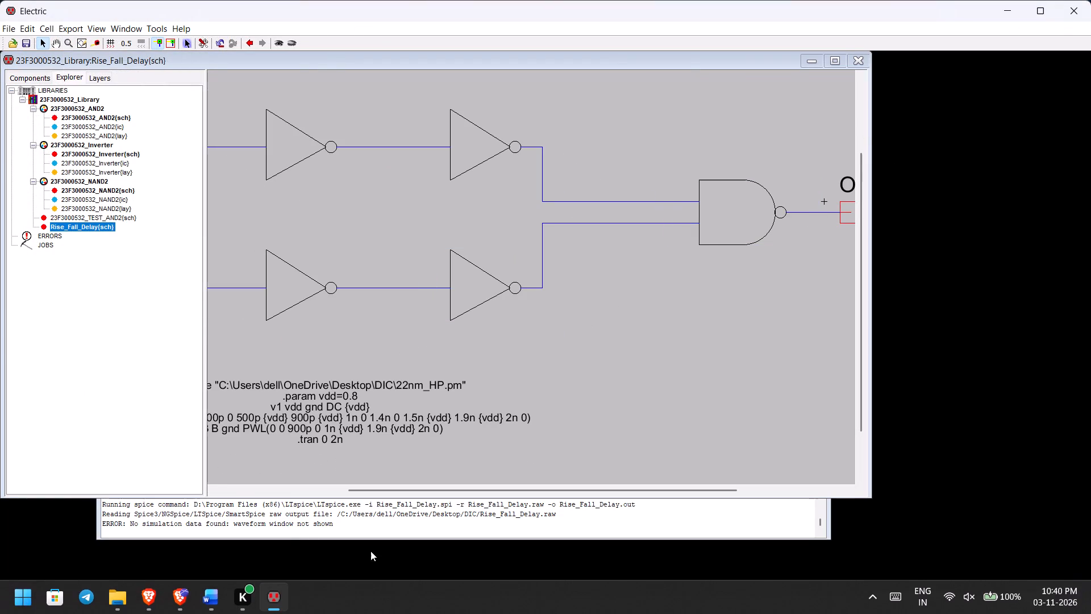
# Simulate Rise_Fall_Delay again in LTspice, tile the windows horizontally, and plot only V(out).
pyautogui.click(154, 25)
pyautogui.click(285, 72)
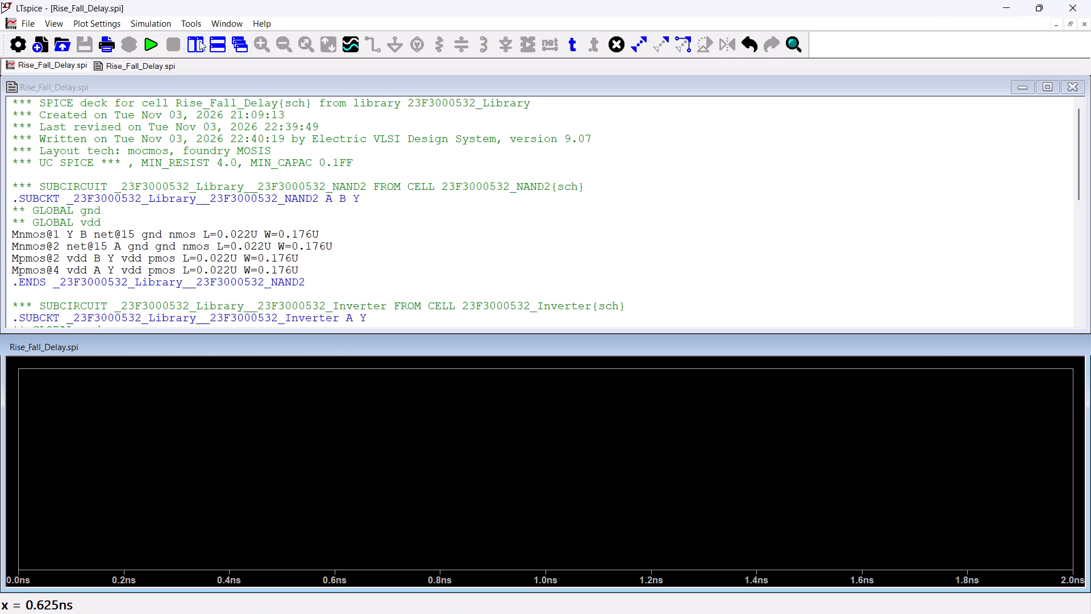
pyautogui.click(213, 43)
pyautogui.rightClick(319, 126)
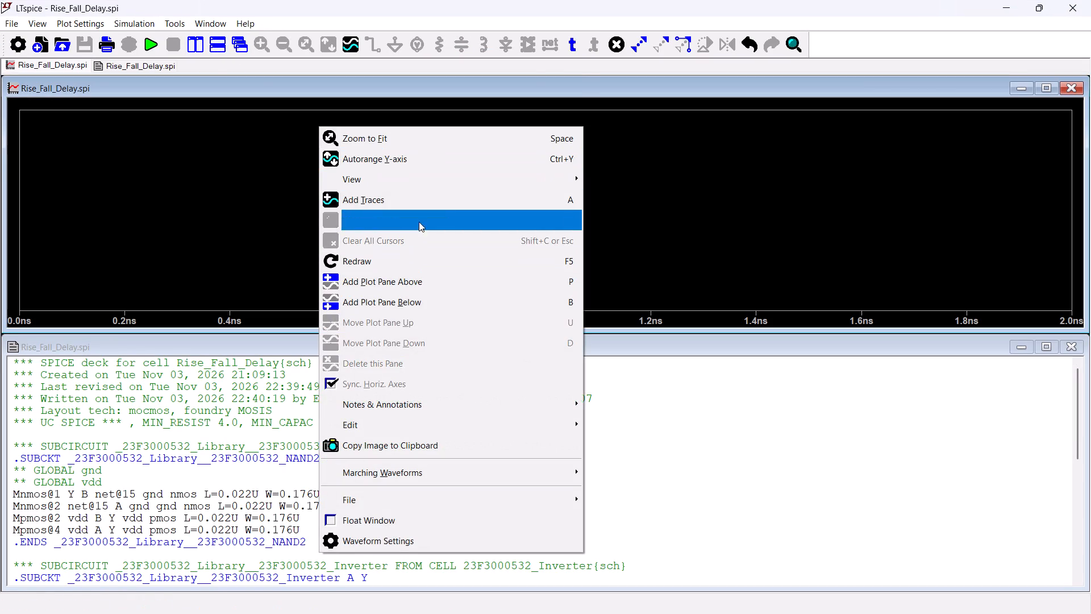
pyautogui.click(420, 196)
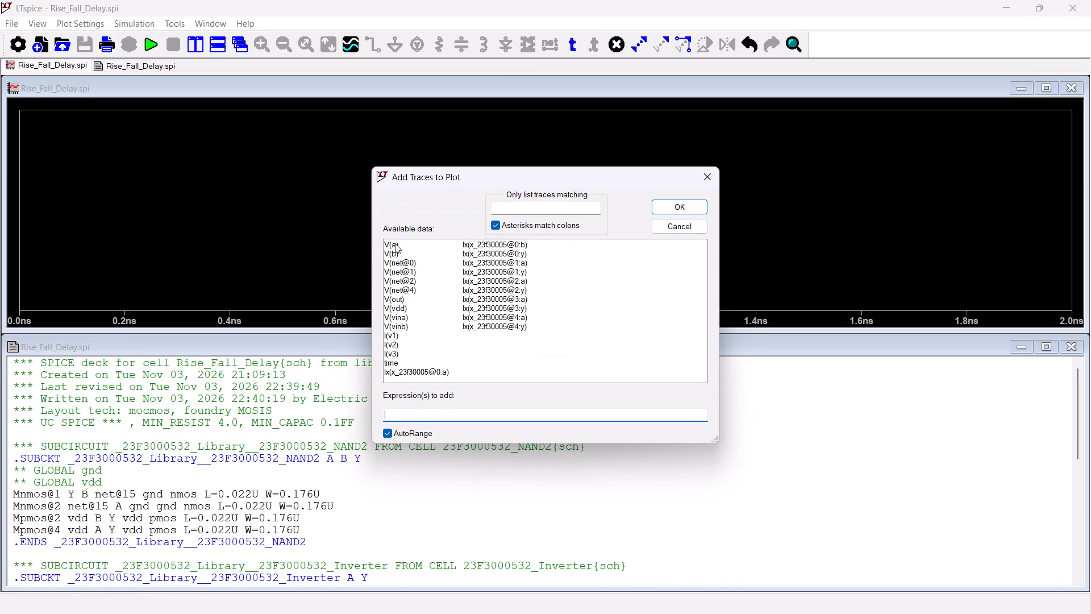
pyautogui.click(392, 297)
pyautogui.click(666, 204)
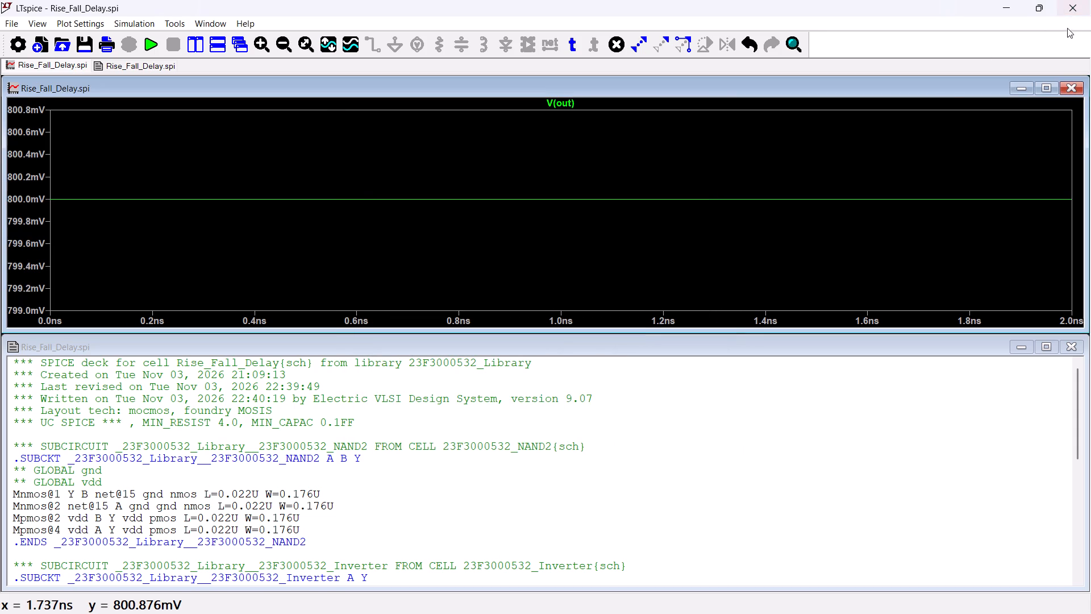
# Return to Electric by closing LTspice, maximize the Rise_Fall_Delay schematic window, and dismiss the External Process window.
pyautogui.click(1073, 13)
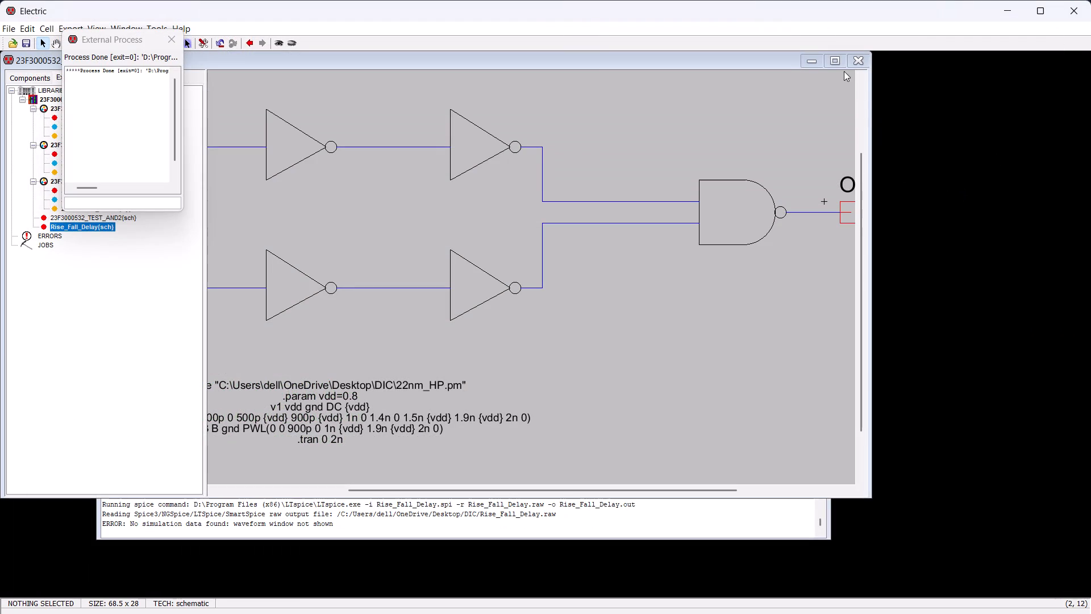
pyautogui.click(843, 67)
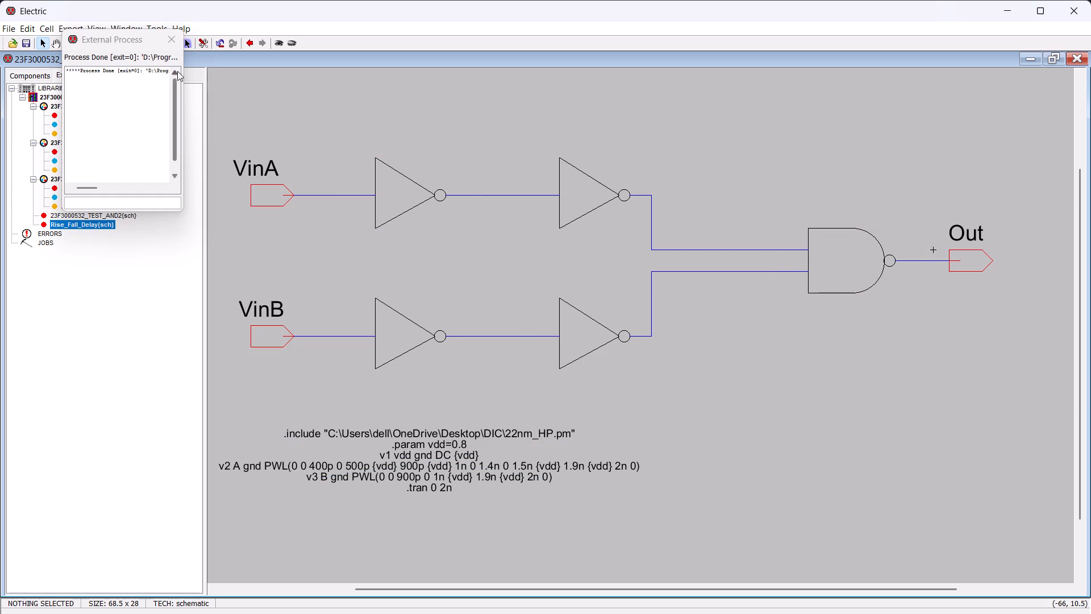
pyautogui.click(175, 49)
# View the AND2 and NAND2 schematic cells for comparison and go back to the Rise_Fall_Delay schematic.
pyautogui.doubleClick(109, 113)
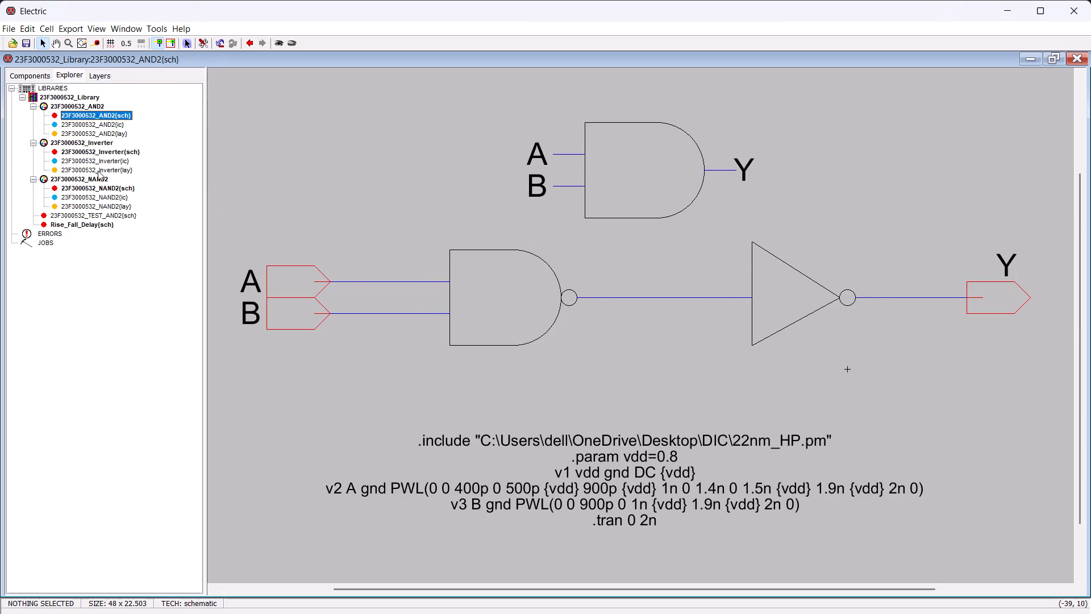
pyautogui.doubleClick(90, 192)
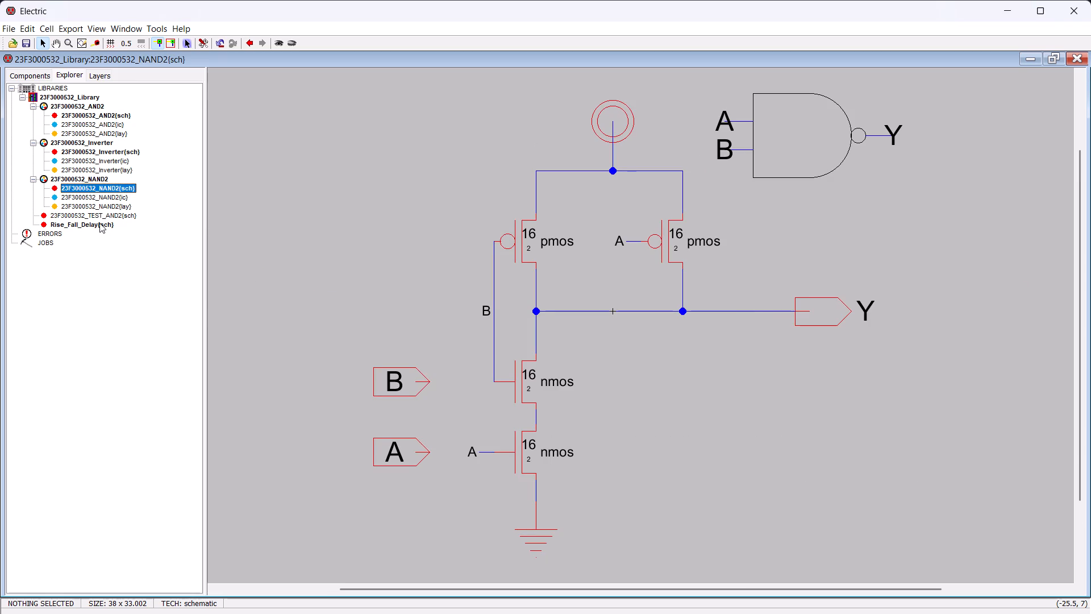
pyautogui.doubleClick(99, 222)
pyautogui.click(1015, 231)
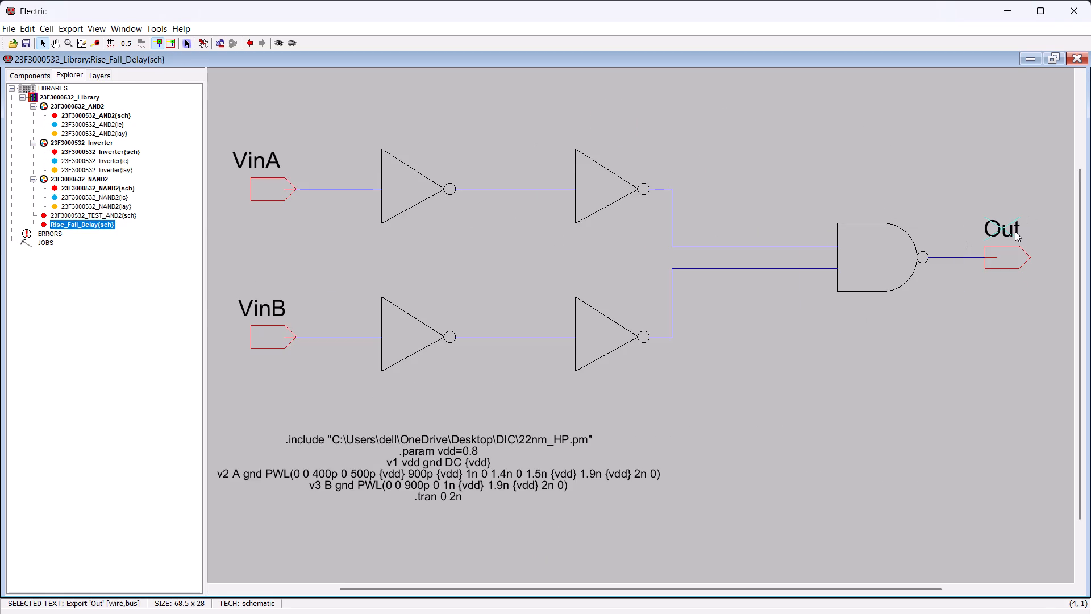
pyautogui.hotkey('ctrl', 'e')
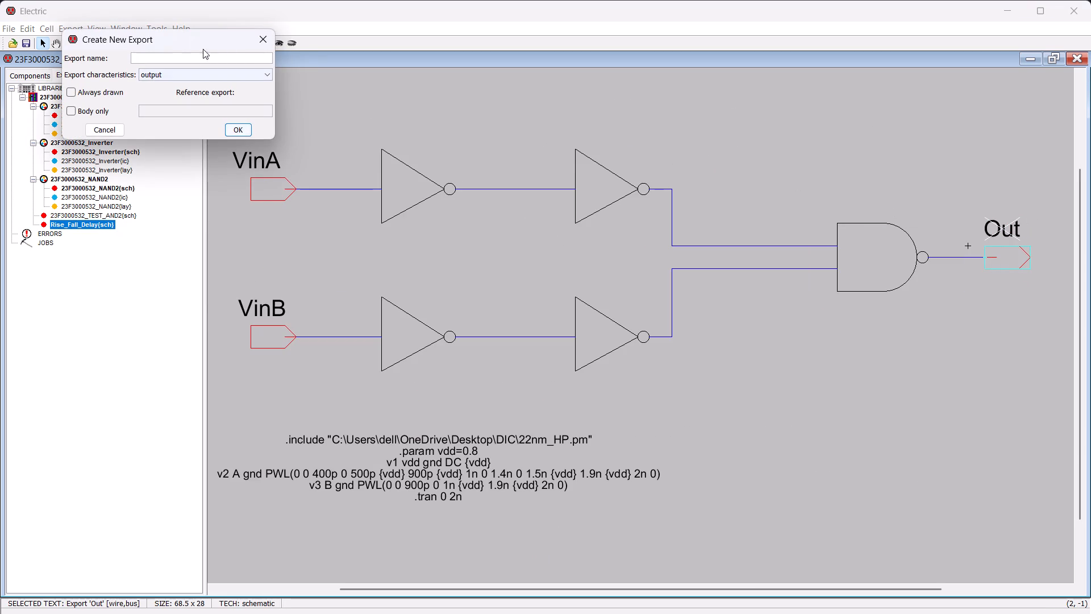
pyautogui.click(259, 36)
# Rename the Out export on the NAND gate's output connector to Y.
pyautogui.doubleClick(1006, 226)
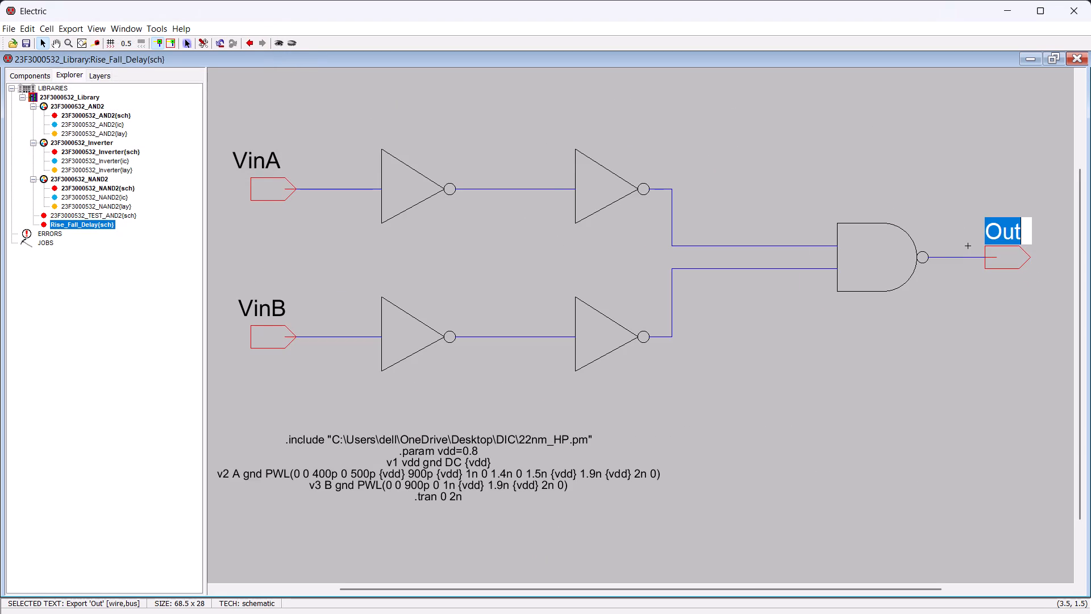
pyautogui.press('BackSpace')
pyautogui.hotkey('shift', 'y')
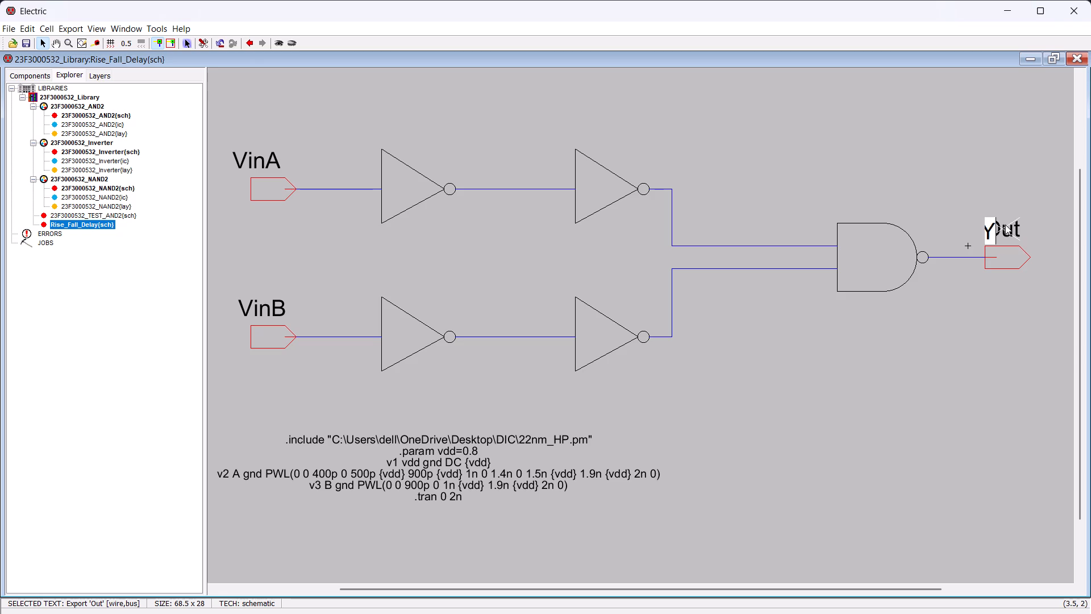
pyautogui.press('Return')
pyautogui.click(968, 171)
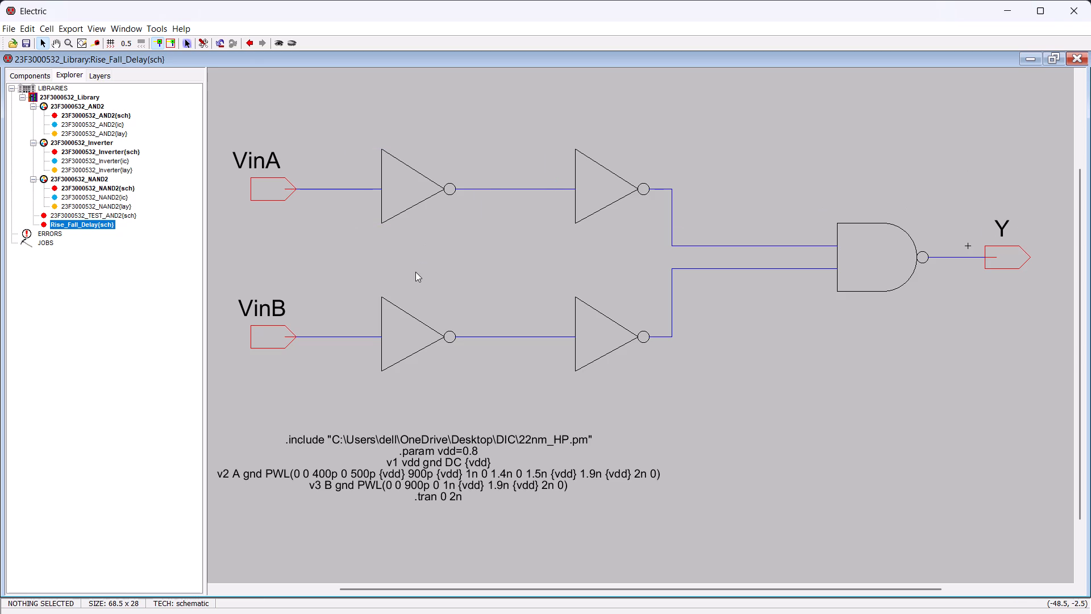
# Simulate the Rise_Fall_Delay schematic in LTspice, tile the windows horizontally, and plot V(y).
pyautogui.click(153, 26)
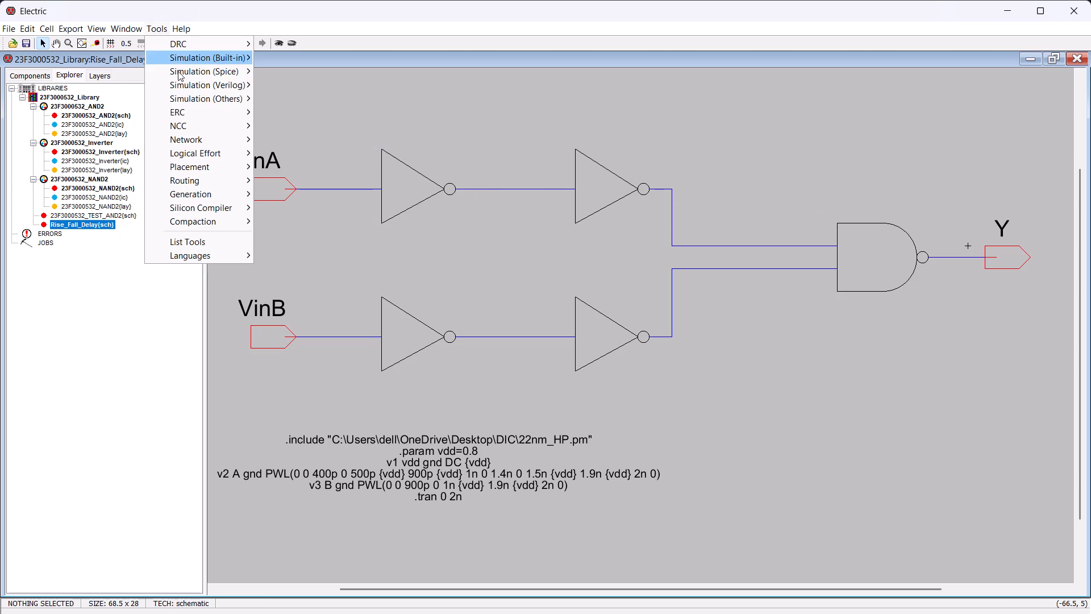
pyautogui.click(303, 77)
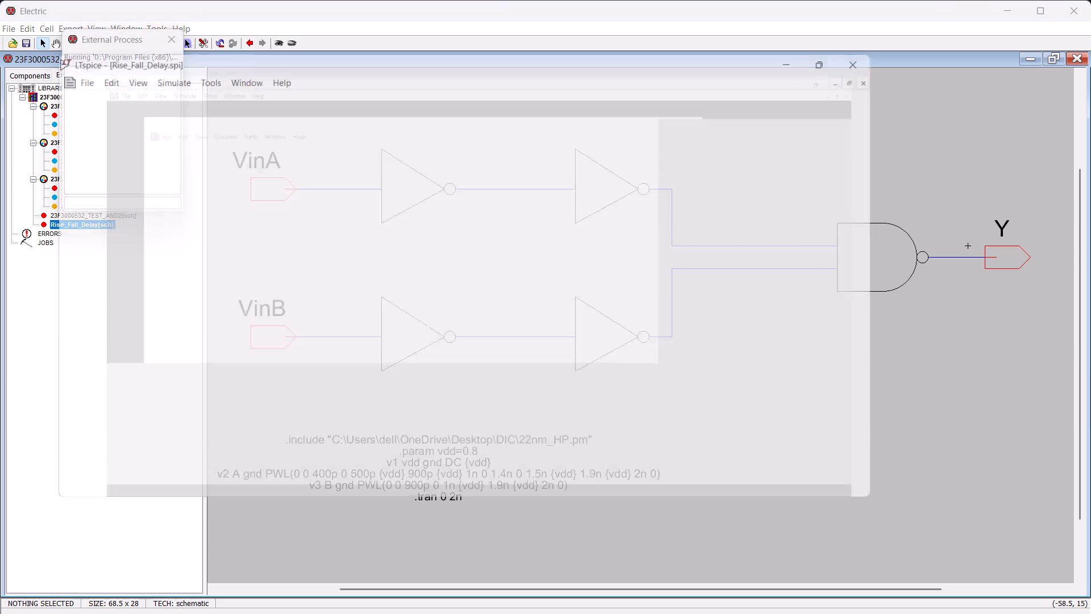
pyautogui.click(215, 43)
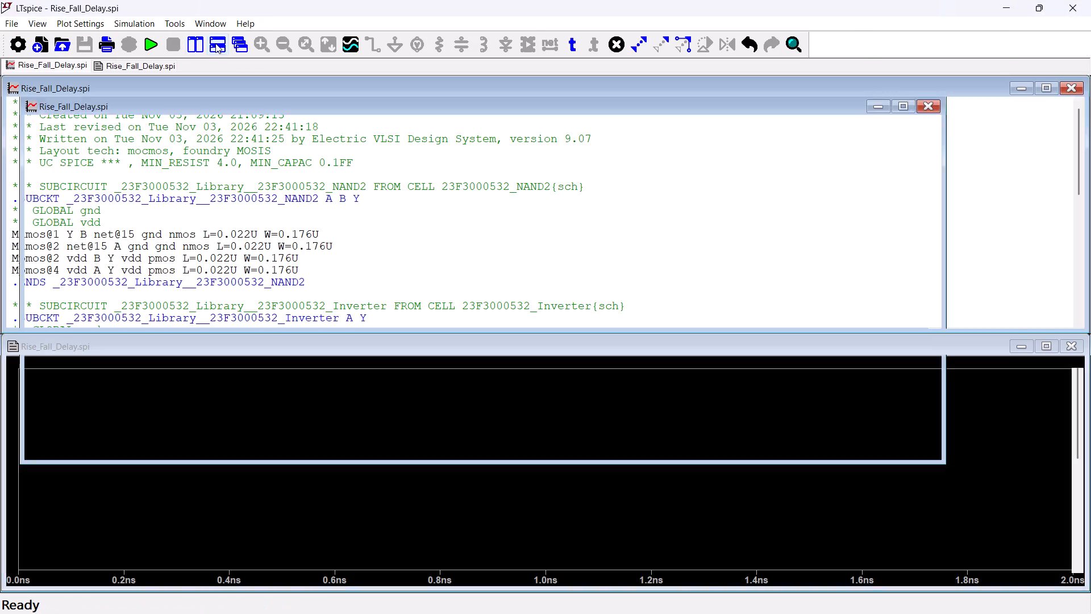
pyautogui.rightClick(467, 201)
pyautogui.click(539, 266)
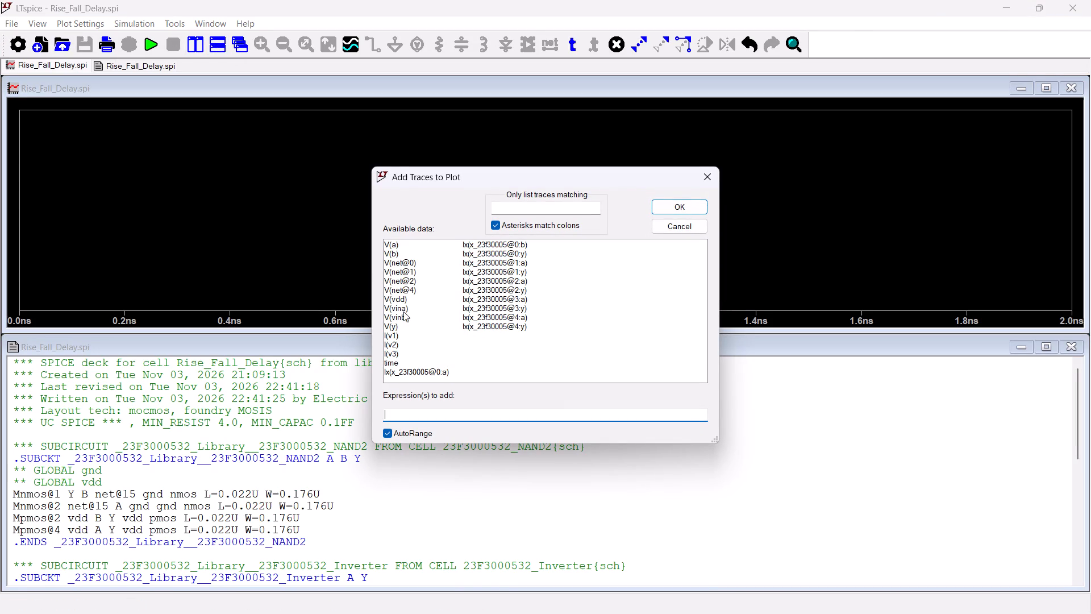
pyautogui.click(395, 326)
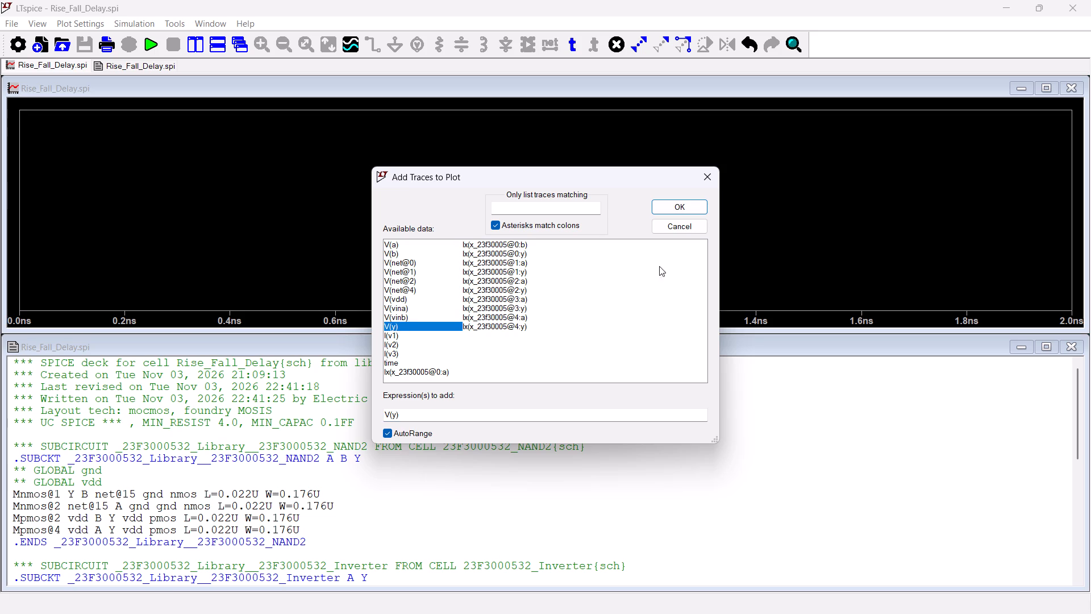
pyautogui.click(677, 207)
# Return to Electric by closing LTspice, maximize the Rise_Fall_Delay schematic window, and dismiss the External Process window.
pyautogui.click(1090, 0)
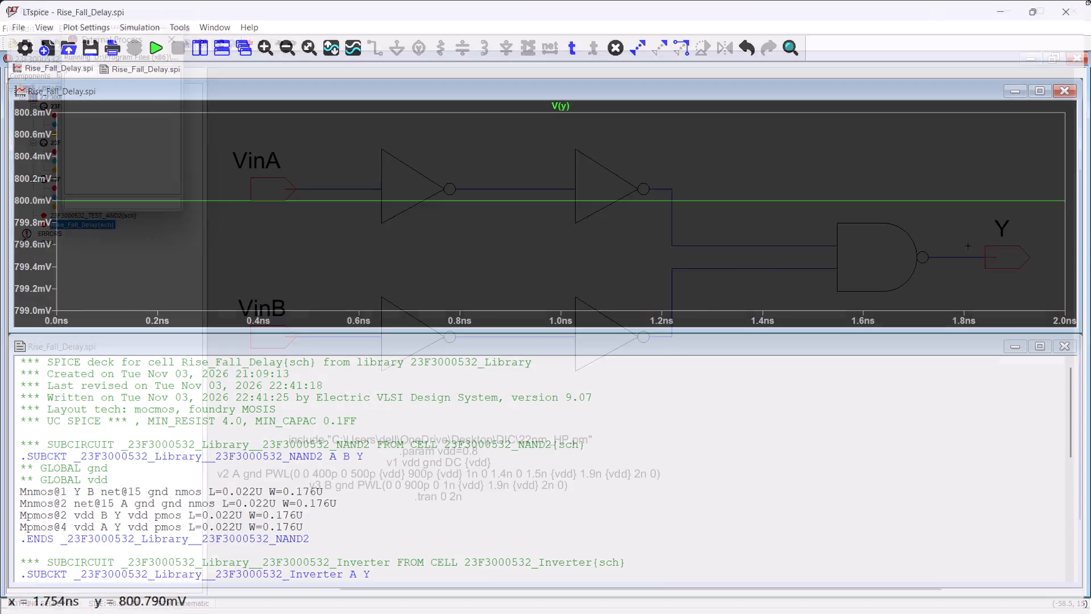
pyautogui.click(833, 68)
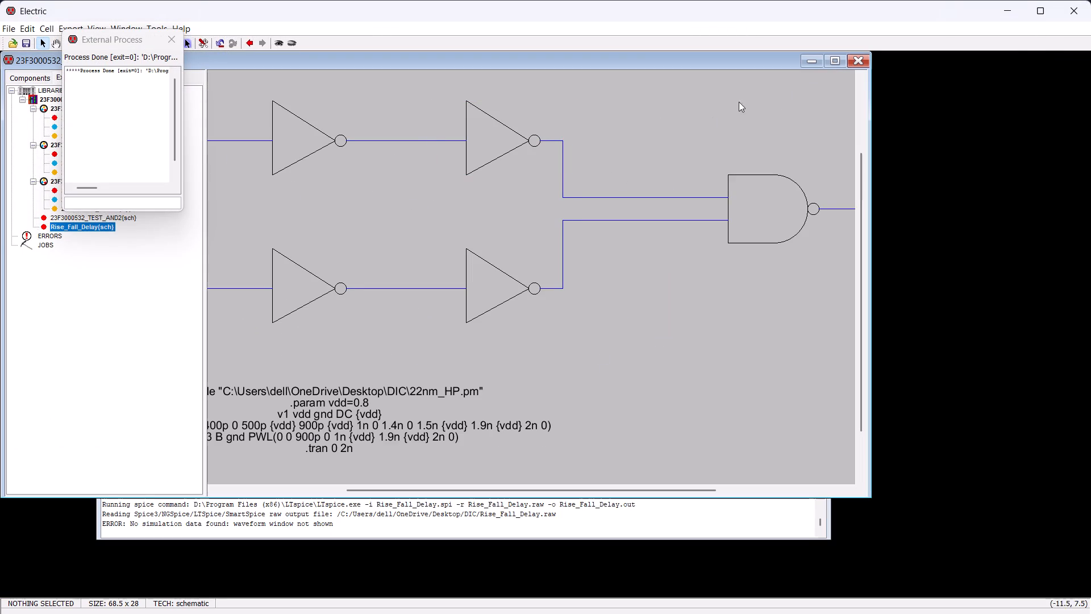
pyautogui.click(835, 59)
pyautogui.click(169, 41)
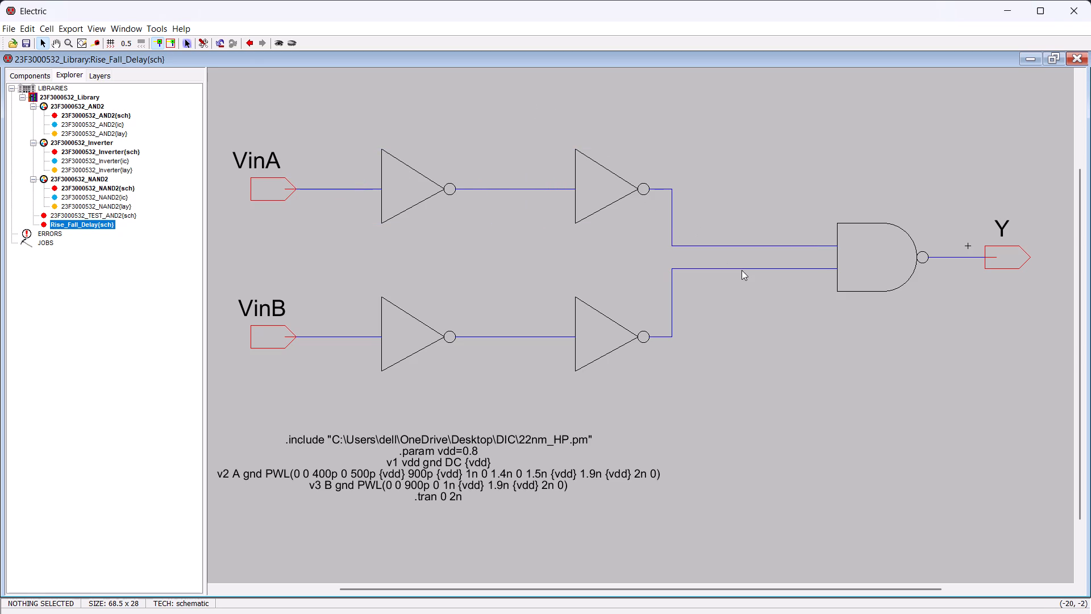
# Delete the NAND gate, its two horizontal input wires, and the Y output connector with its wire.
pyautogui.click(909, 264)
pyautogui.press('Delete')
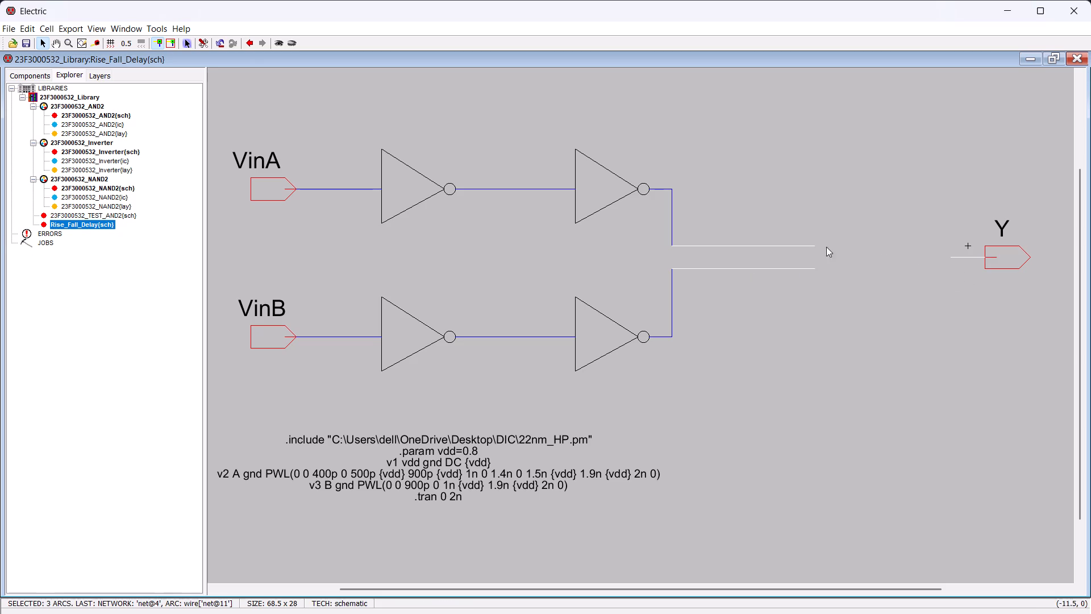
pyautogui.moveTo(778, 233); pyautogui.dragTo(821, 291)
pyautogui.press('Delete')
pyautogui.moveTo(929, 201); pyautogui.dragTo(1048, 300)
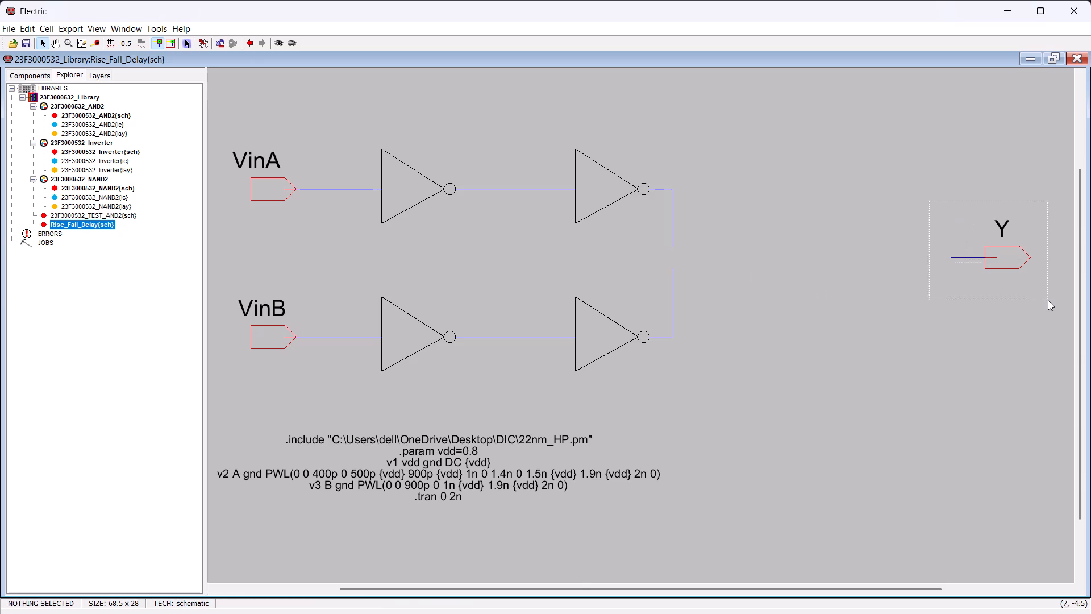
pyautogui.moveTo(1048, 300); pyautogui.dragTo(1048, 301)
pyautogui.press('Delete')
# Place a new NAND2 icon in the schematic just beyond the open wire ends of the two inverter chains.
pyautogui.click(109, 198)
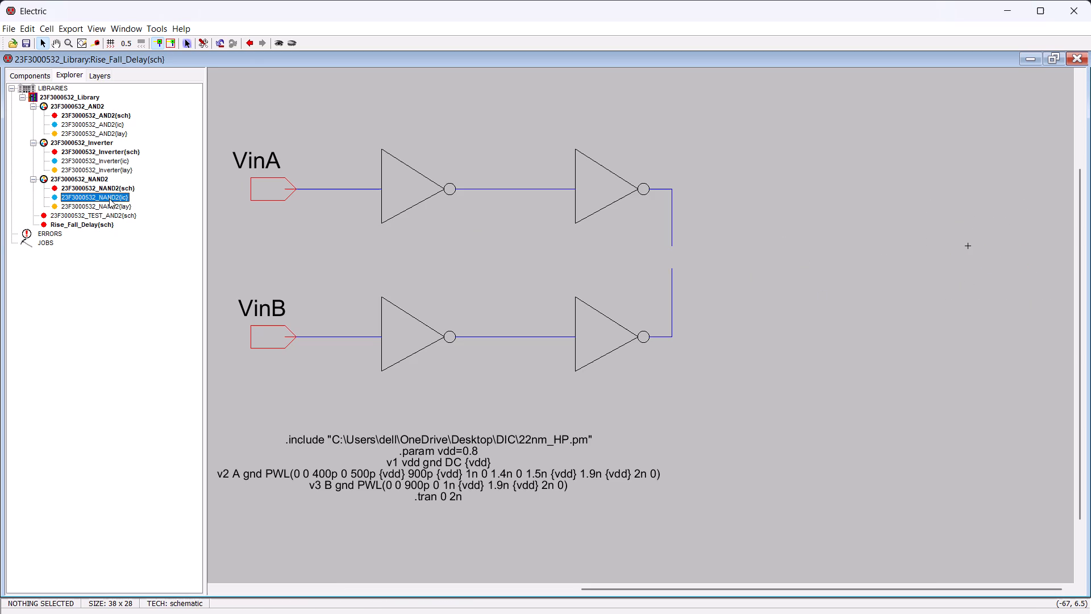
pyautogui.moveTo(104, 196); pyautogui.dragTo(776, 262)
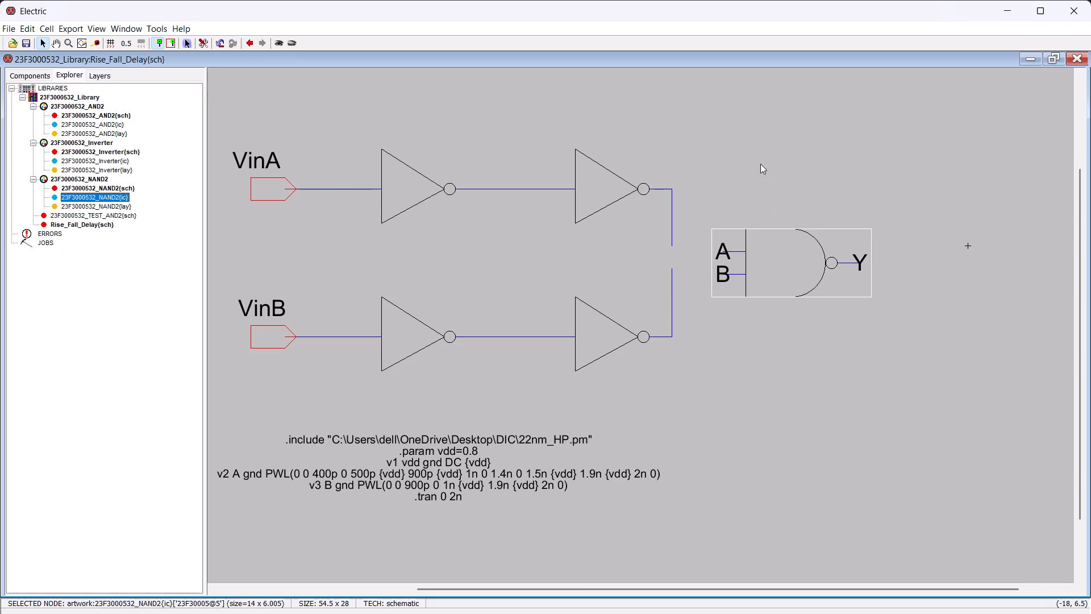
pyautogui.click(760, 151)
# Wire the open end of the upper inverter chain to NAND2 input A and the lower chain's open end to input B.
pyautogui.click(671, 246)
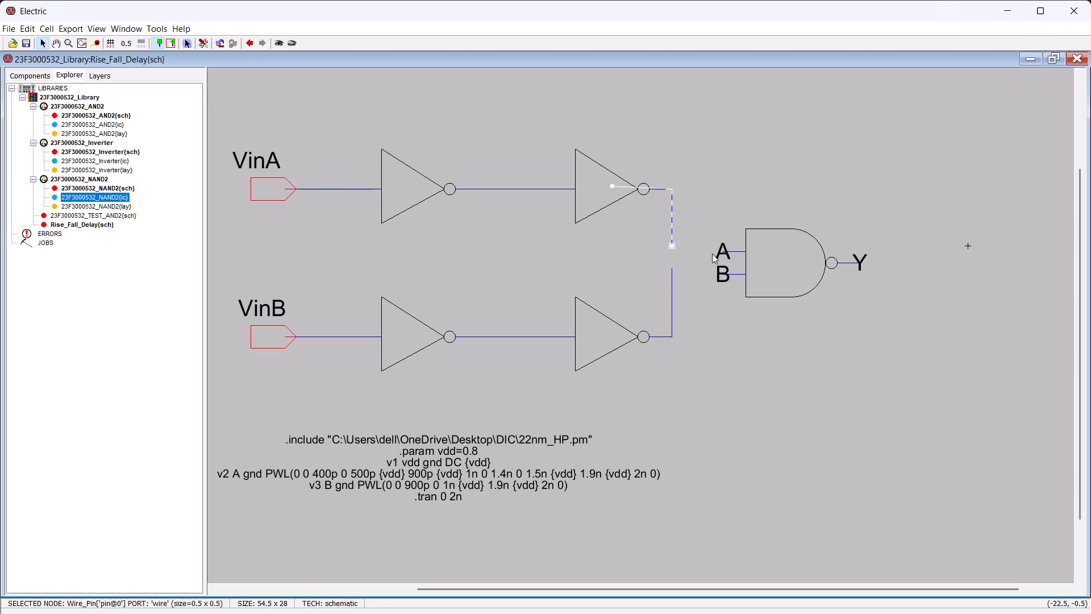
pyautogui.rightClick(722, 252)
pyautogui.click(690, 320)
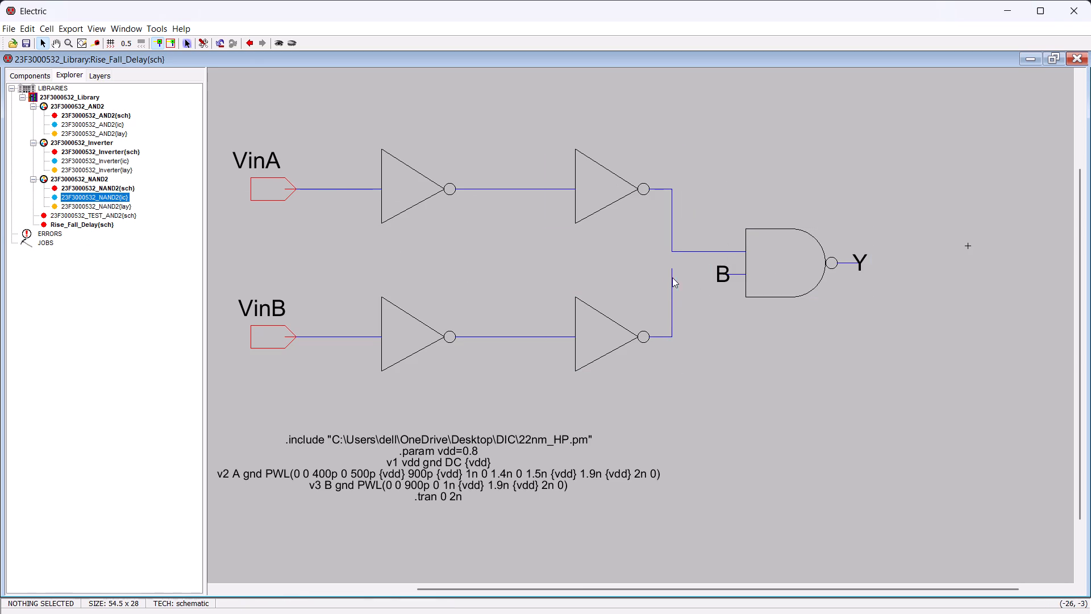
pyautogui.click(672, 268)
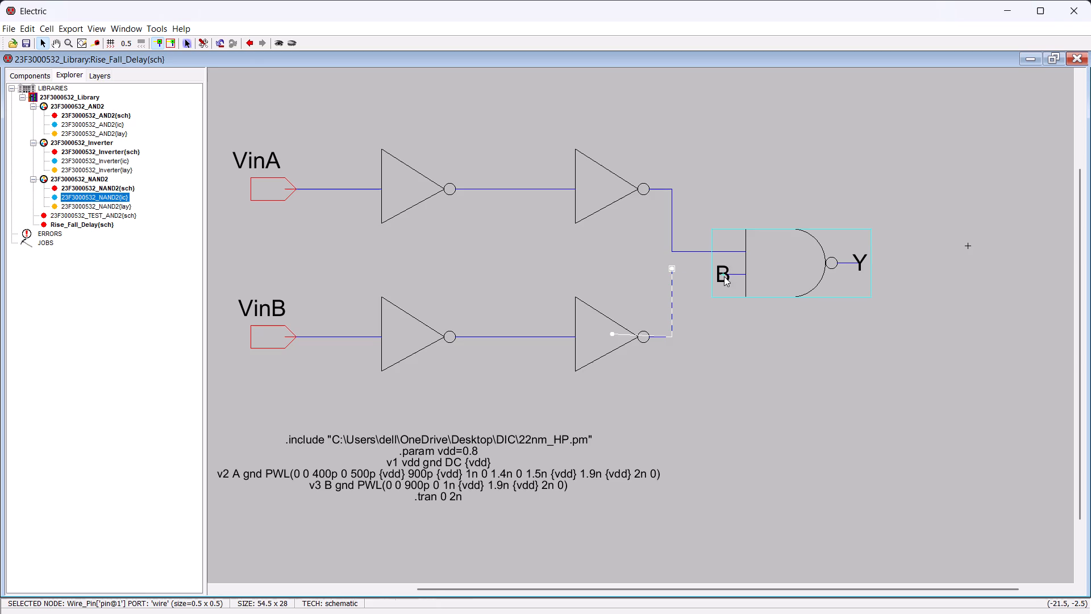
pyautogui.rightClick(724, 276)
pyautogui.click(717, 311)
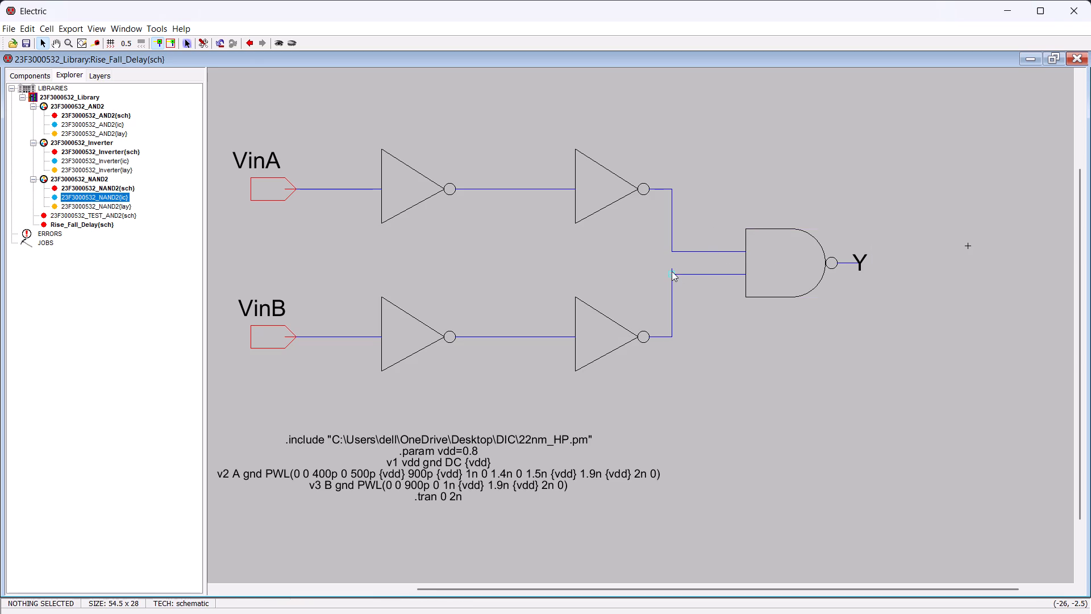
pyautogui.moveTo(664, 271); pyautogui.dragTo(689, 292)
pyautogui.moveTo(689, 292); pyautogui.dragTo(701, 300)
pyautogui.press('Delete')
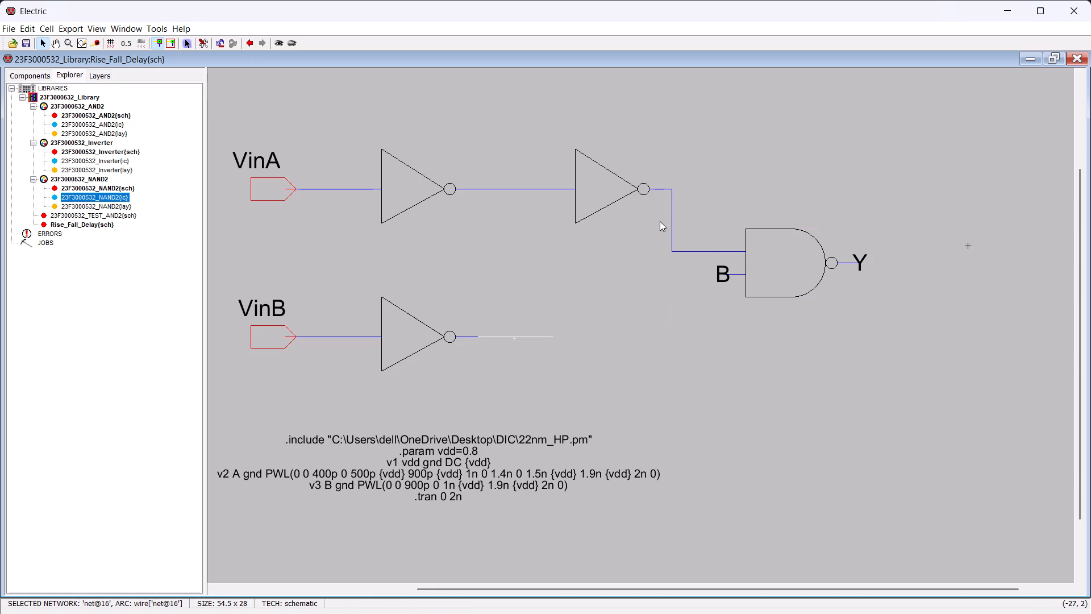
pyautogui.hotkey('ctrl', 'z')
# Delete the wires and corner pins joining the second inverters' outputs to NAND2 inputs A and B.
pyautogui.click(672, 266)
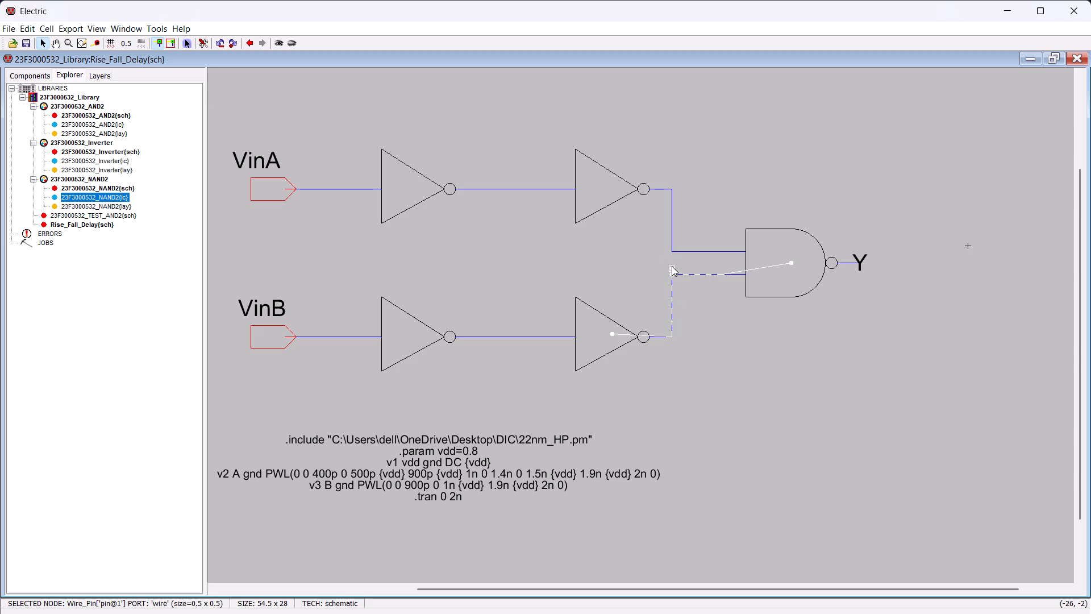
pyautogui.press('Delete')
pyautogui.moveTo(677, 268); pyautogui.dragTo(694, 283)
pyautogui.press('Delete')
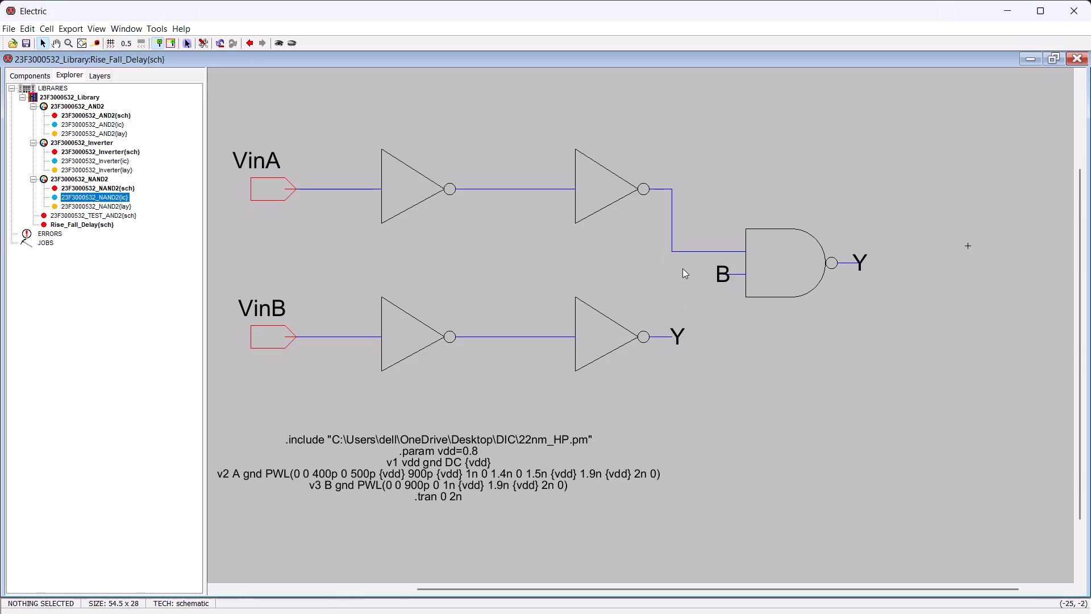
pyautogui.click(652, 219)
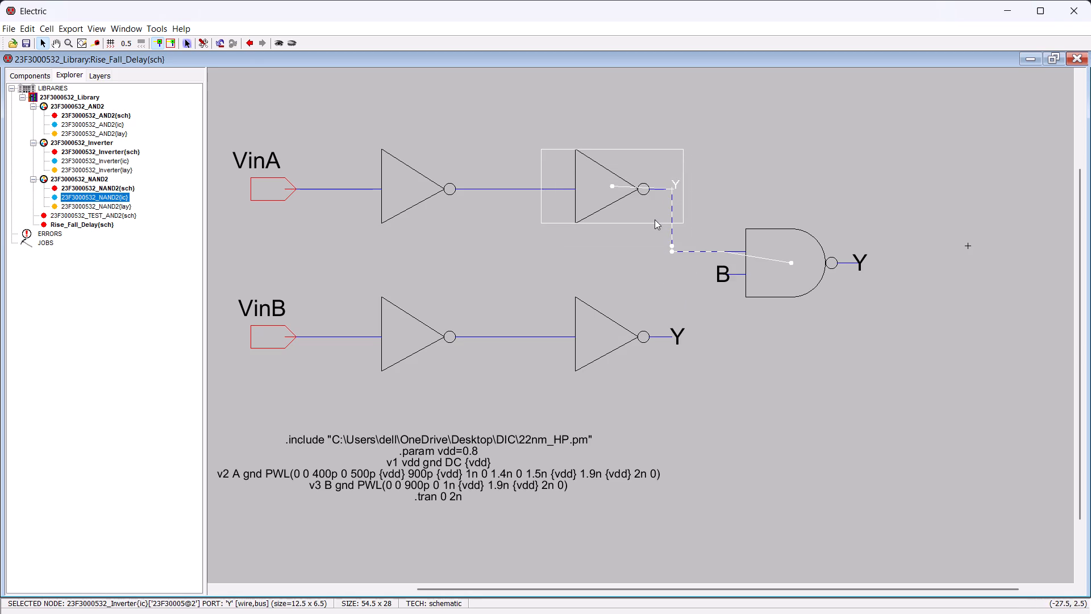
pyautogui.click(724, 155)
pyautogui.moveTo(652, 246); pyautogui.dragTo(693, 264)
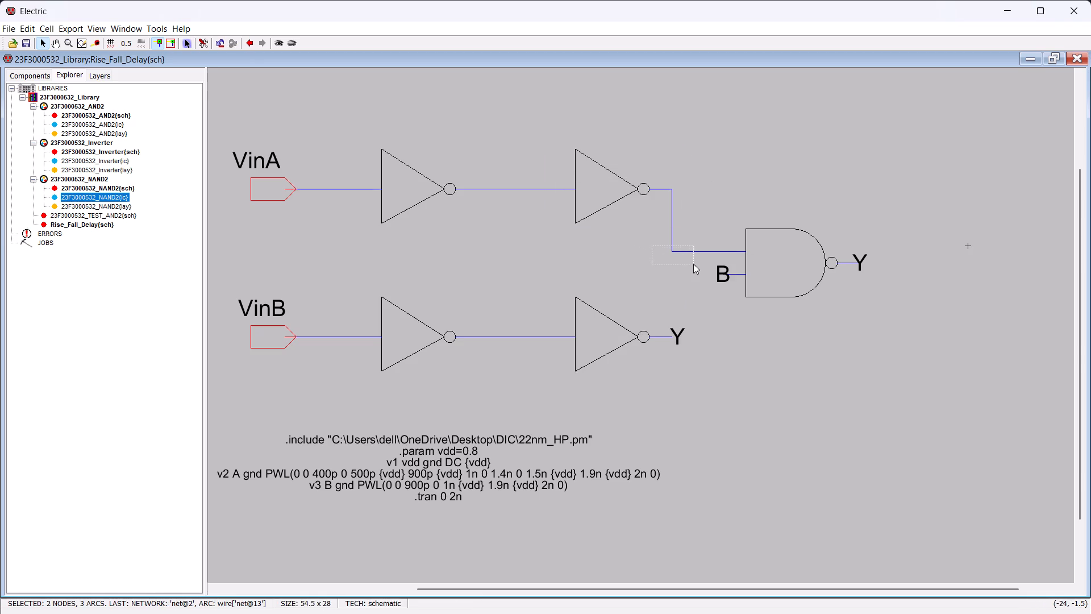
pyautogui.press('Delete')
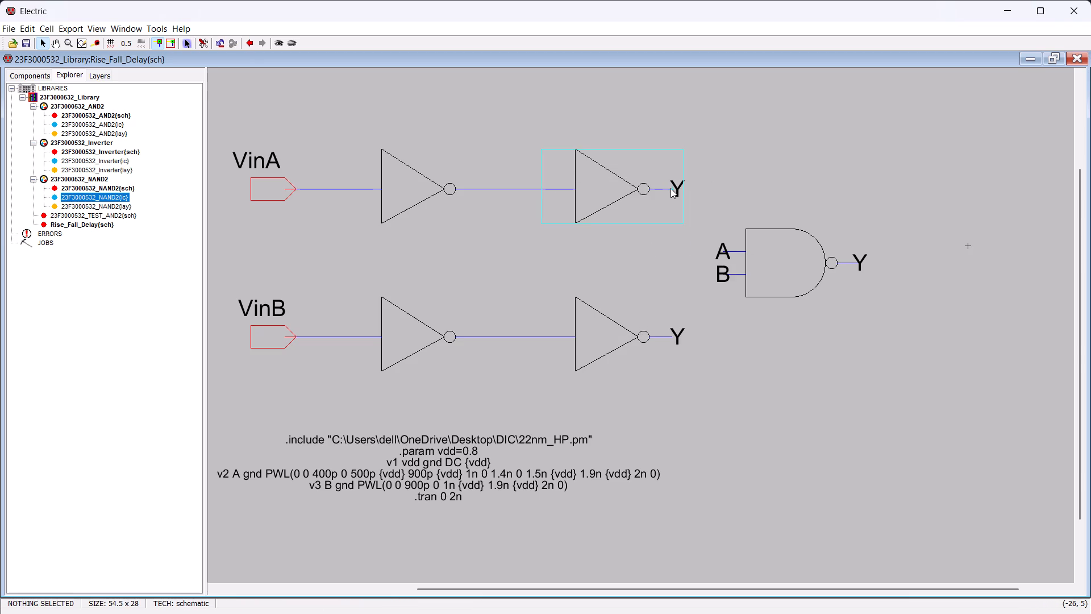
# Wire the Y port of the VinA chain's second inverter directly to NAND2 input A, and the VinB chain's to input B.
pyautogui.click(673, 189)
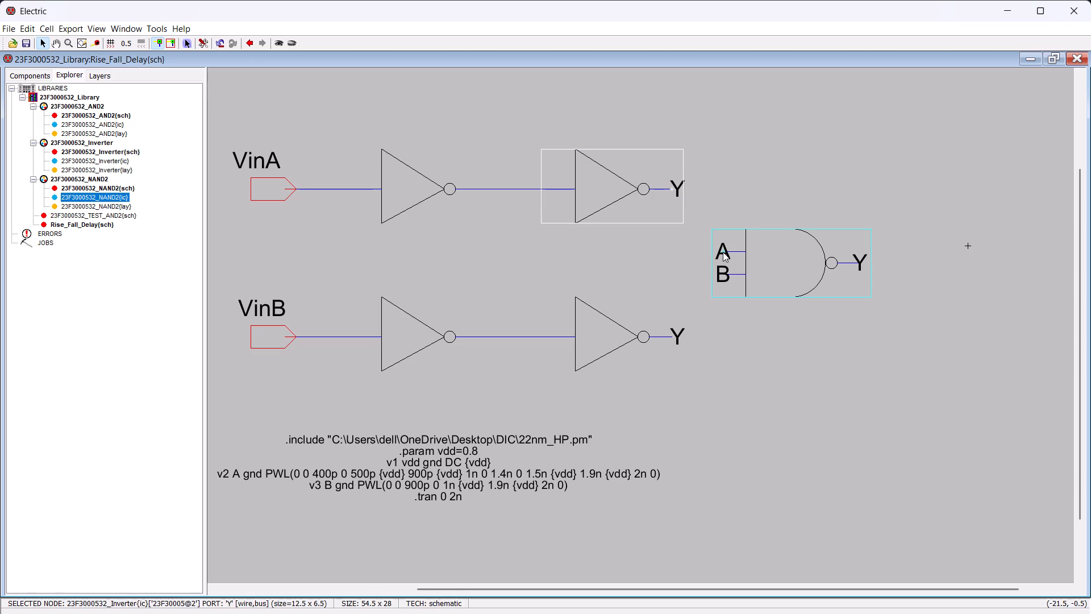
pyautogui.click(723, 251)
pyautogui.click(707, 177)
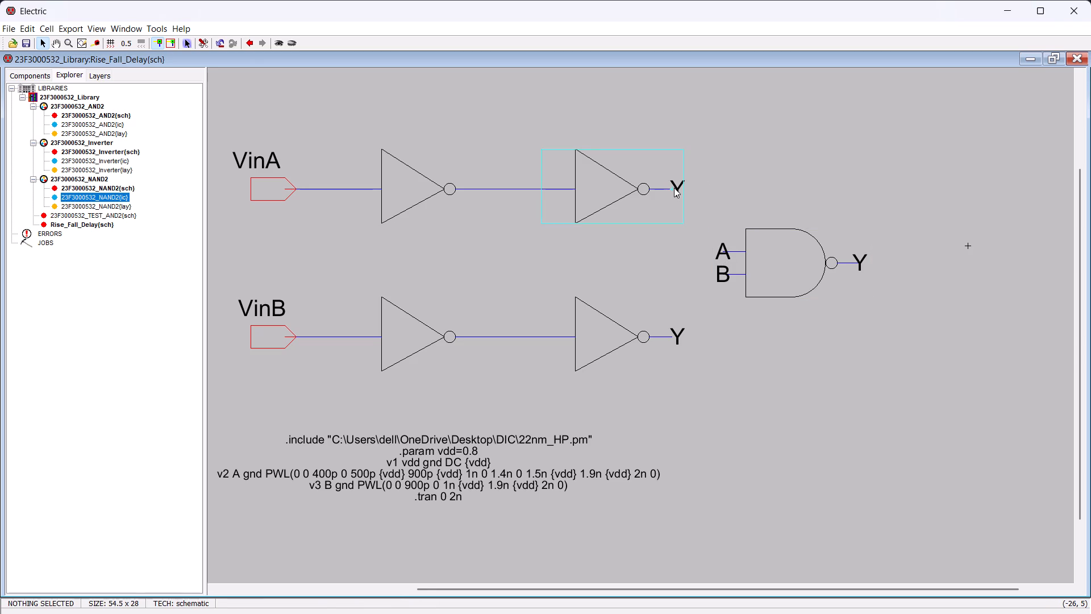
pyautogui.click(674, 188)
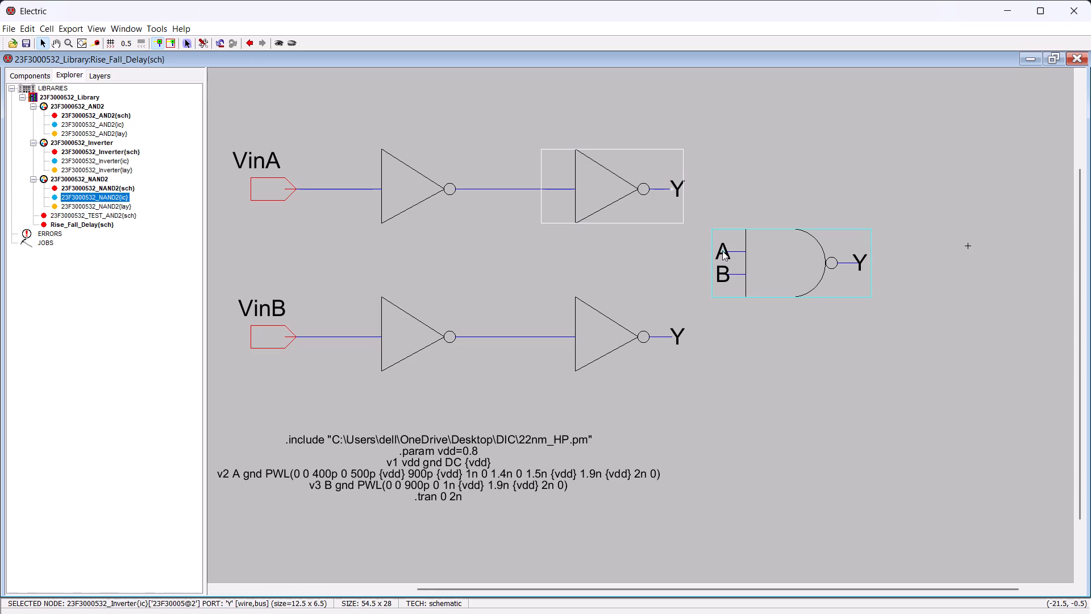
pyautogui.rightClick(722, 251)
pyautogui.click(726, 177)
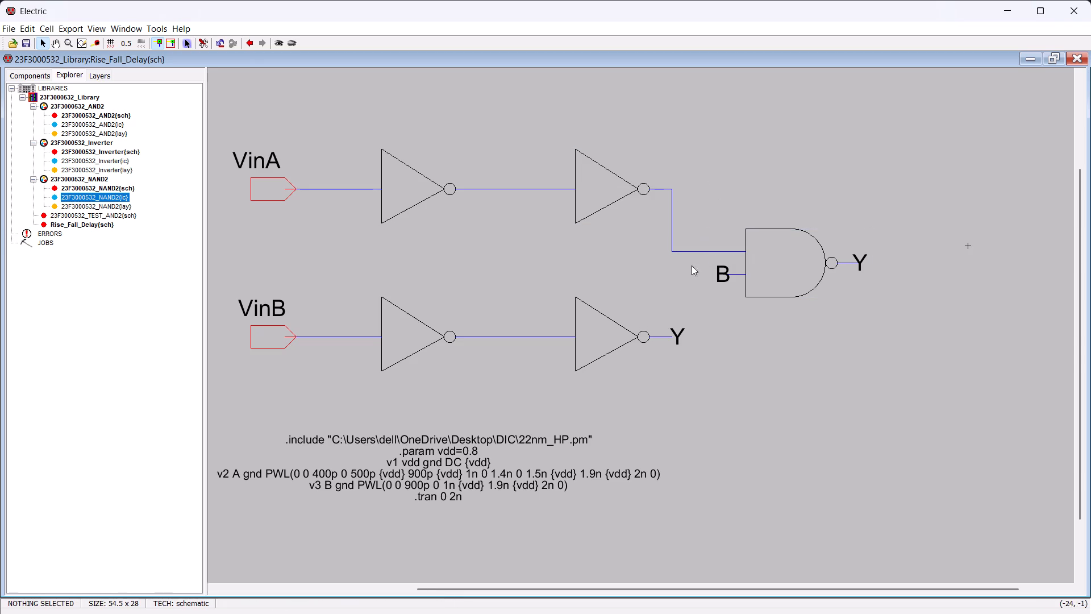
pyautogui.click(672, 336)
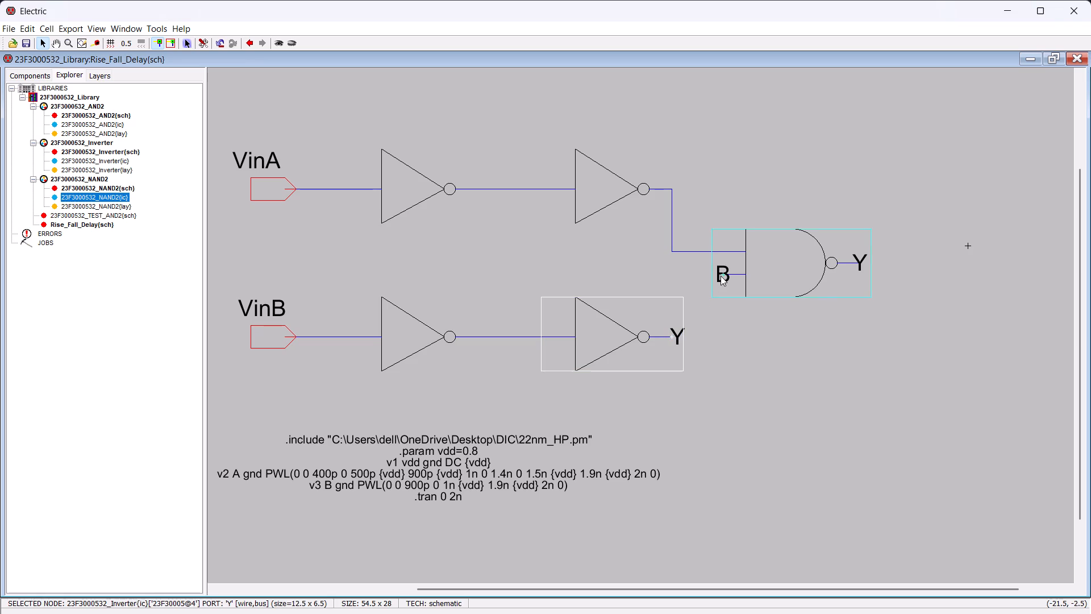
pyautogui.rightClick(722, 274)
pyautogui.click(802, 351)
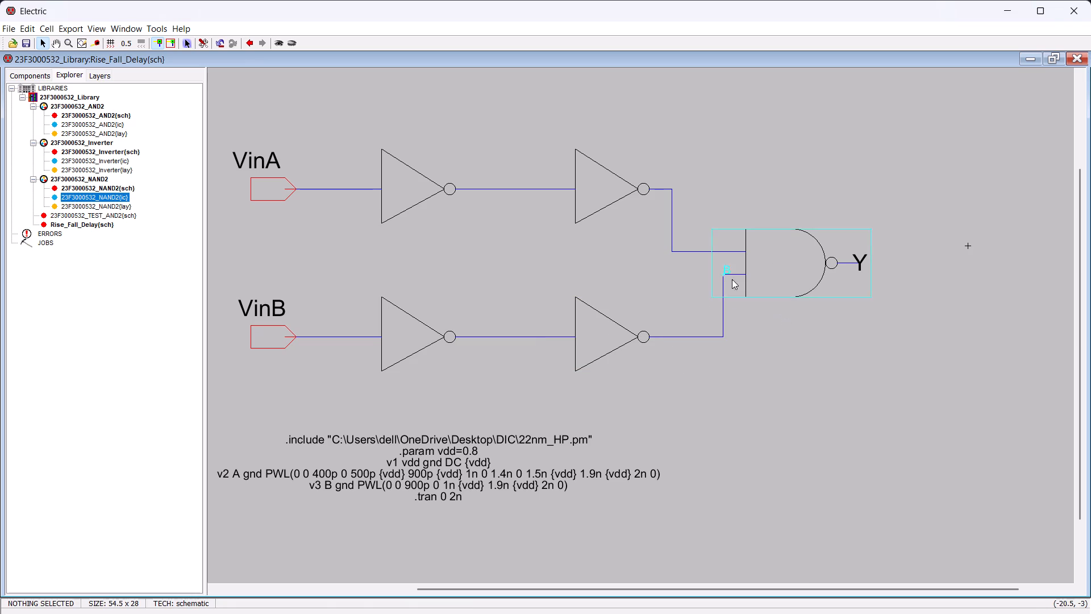
pyautogui.click(911, 273)
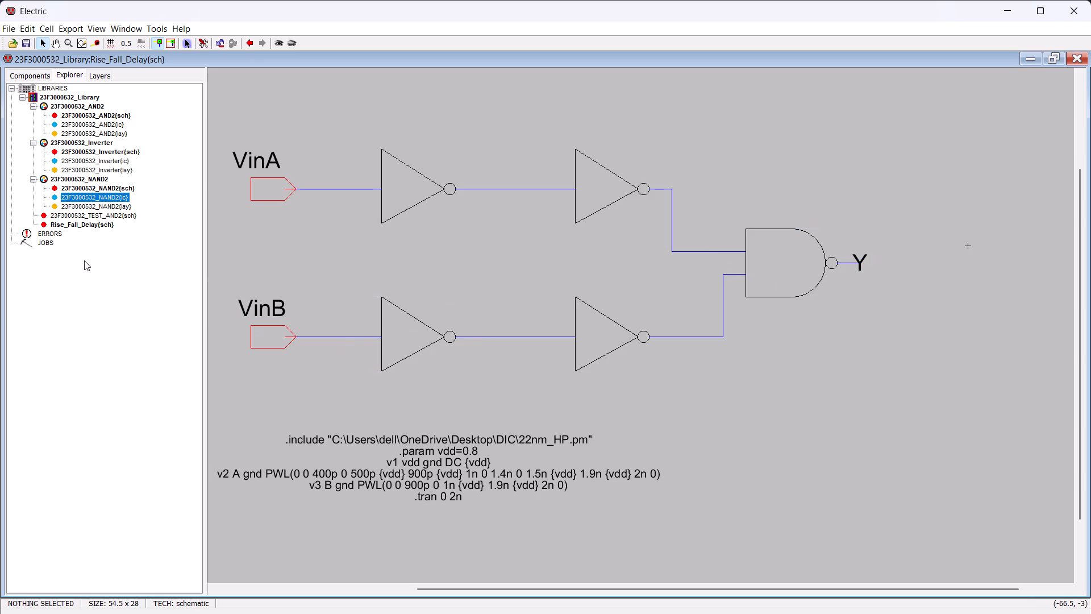
# Place an Off-Page connector just beyond the NAND2 gate and wire the gate's Y output to it.
pyautogui.click(16, 73)
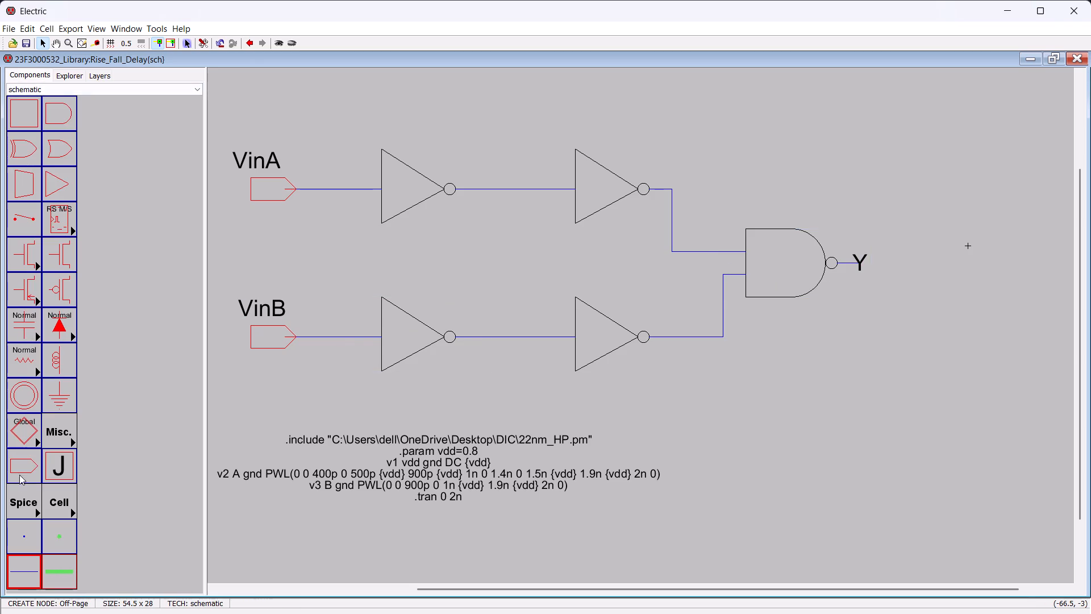
pyautogui.click(16, 476)
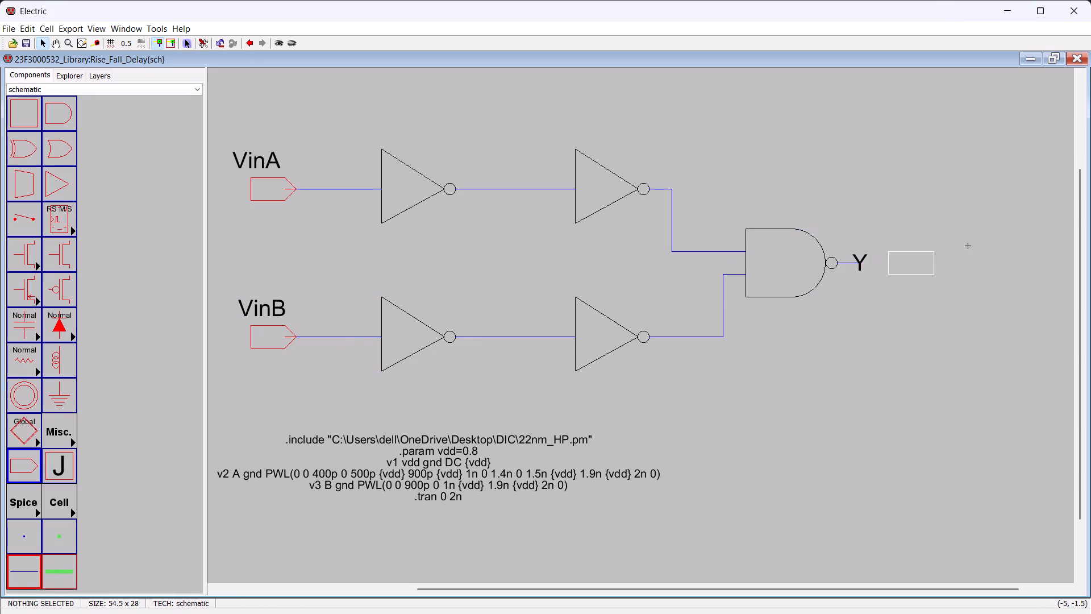
pyautogui.click(909, 261)
pyautogui.click(902, 353)
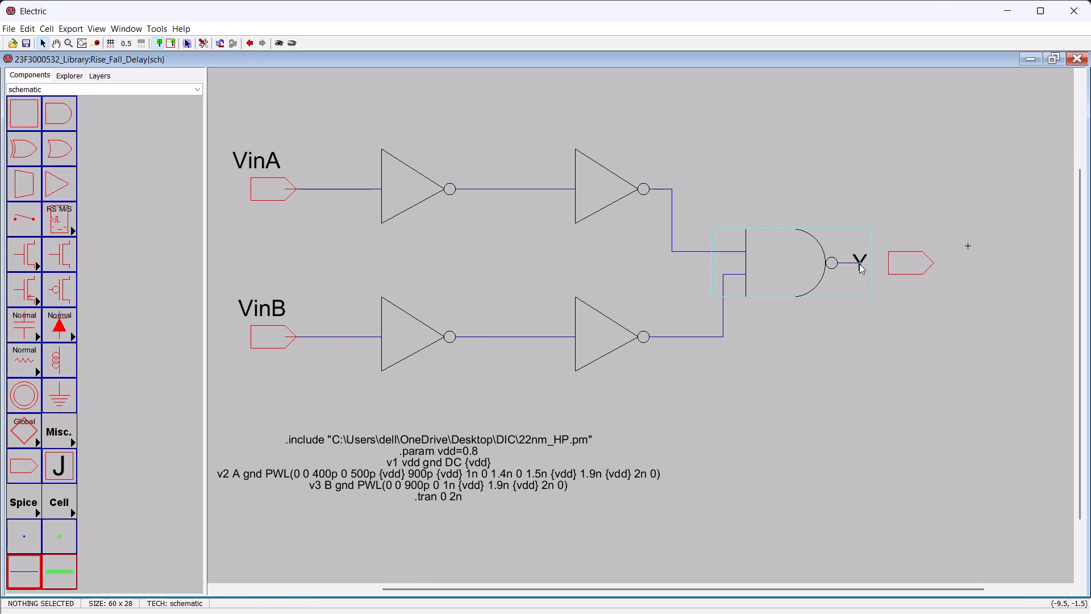
pyautogui.click(860, 263)
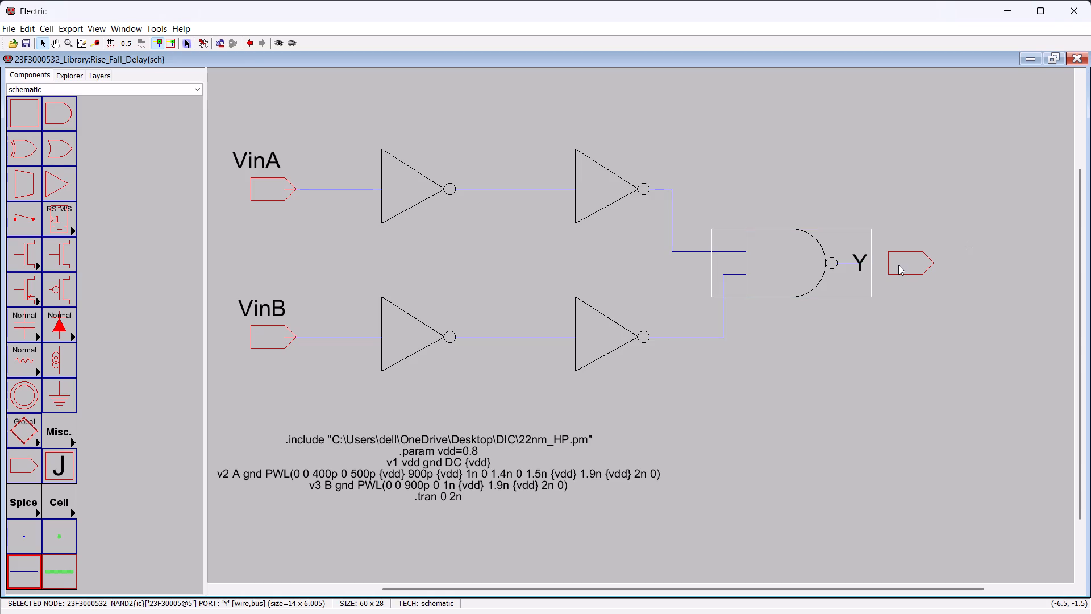
pyautogui.rightClick(888, 264)
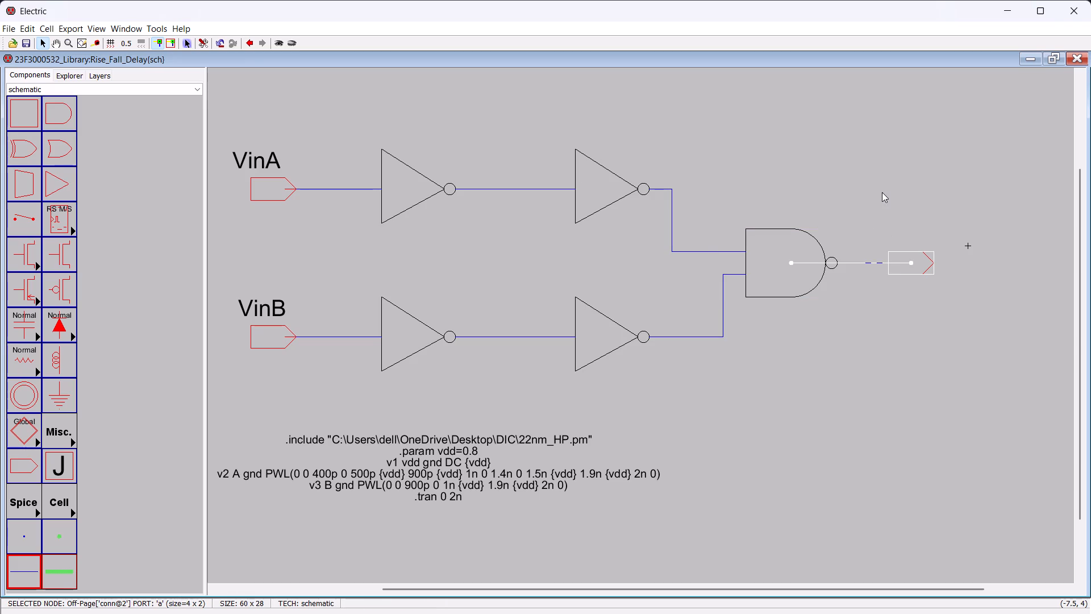
pyautogui.click(881, 187)
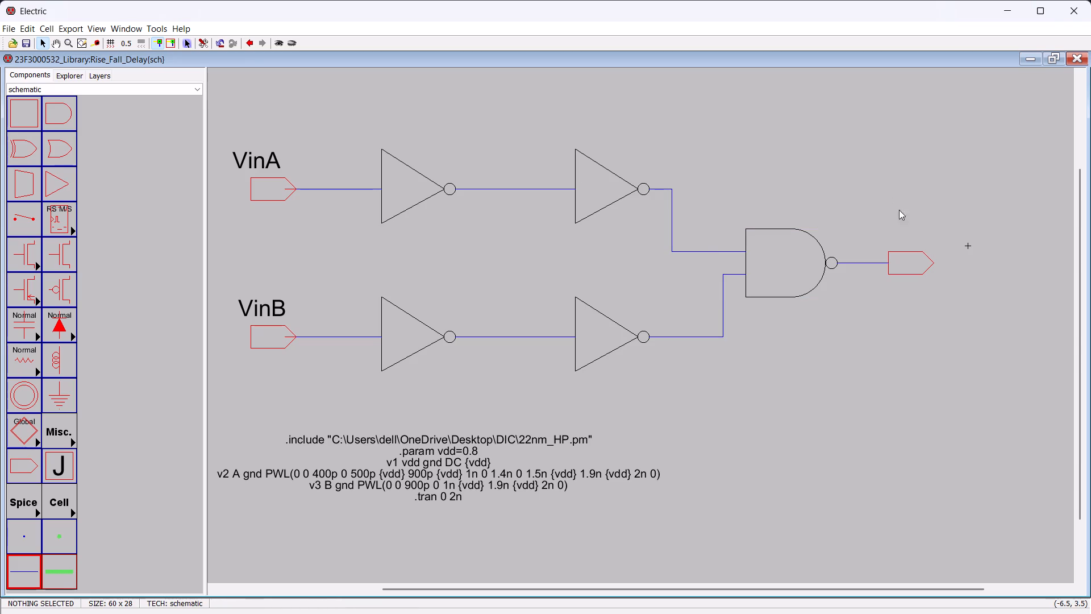
# Export the new Off-Page connector as output Y and move its label just beyond the connector's pointed end.
pyautogui.click(902, 262)
pyautogui.hotkey('ctrl', 'e')
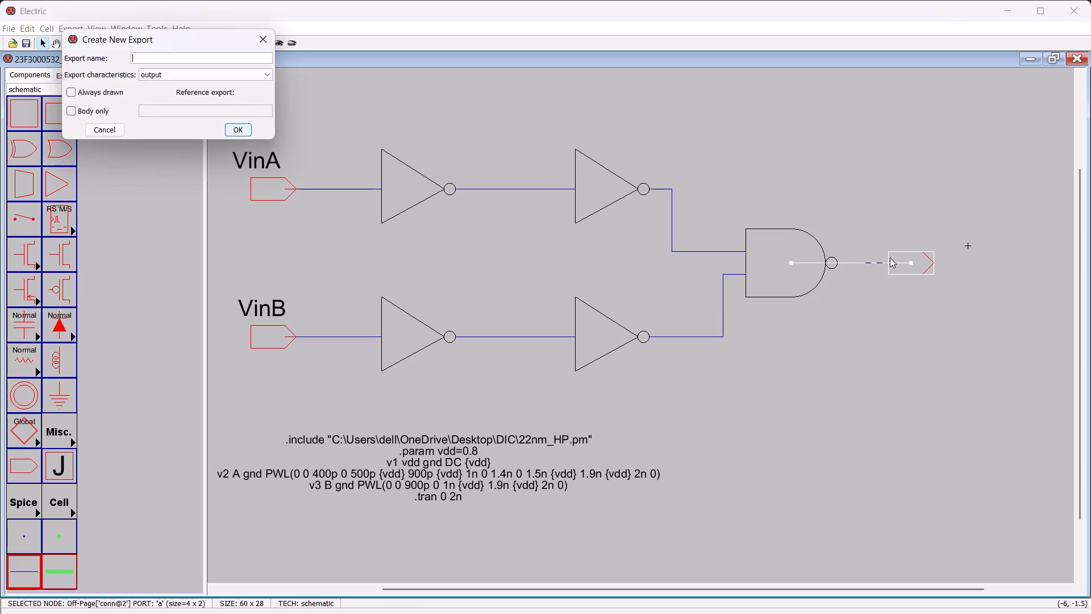
pyautogui.hotkey('shift', 'y')
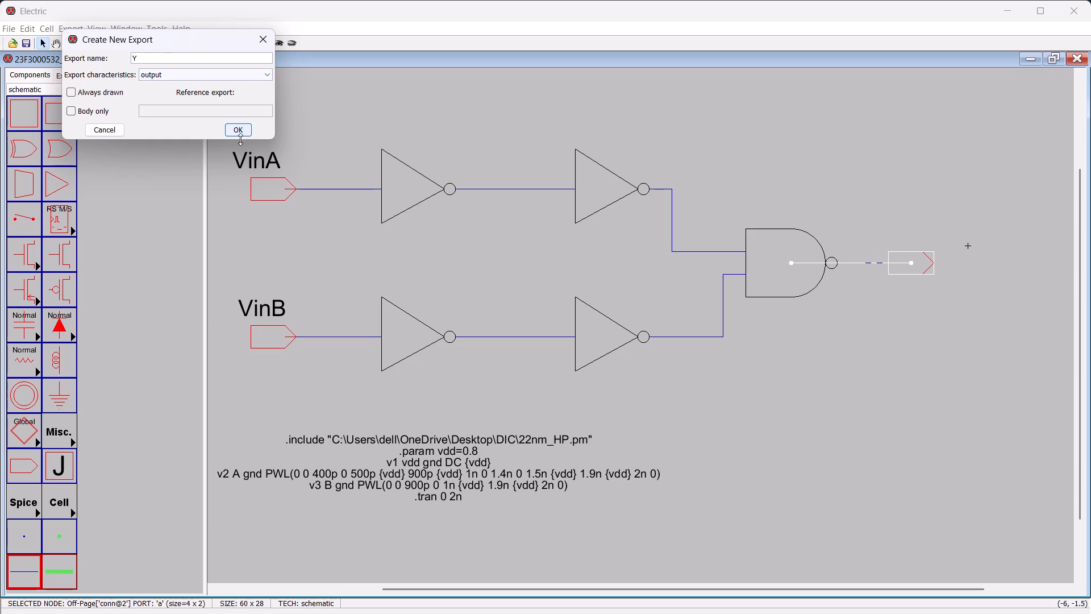
pyautogui.click(241, 137)
pyautogui.click(236, 130)
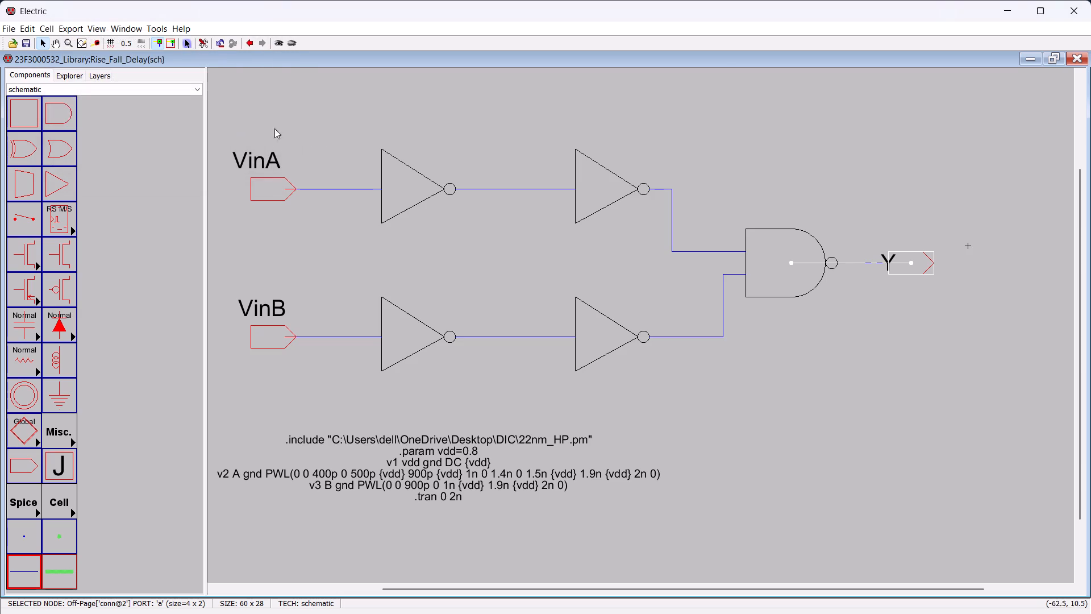
pyautogui.click(945, 195)
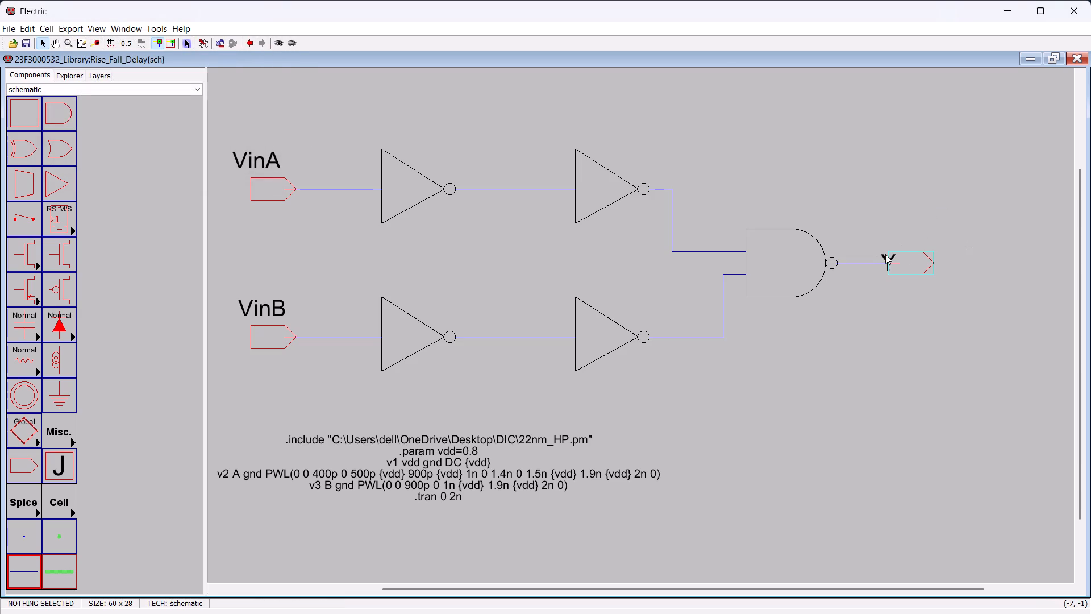
pyautogui.moveTo(884, 256); pyautogui.dragTo(918, 231)
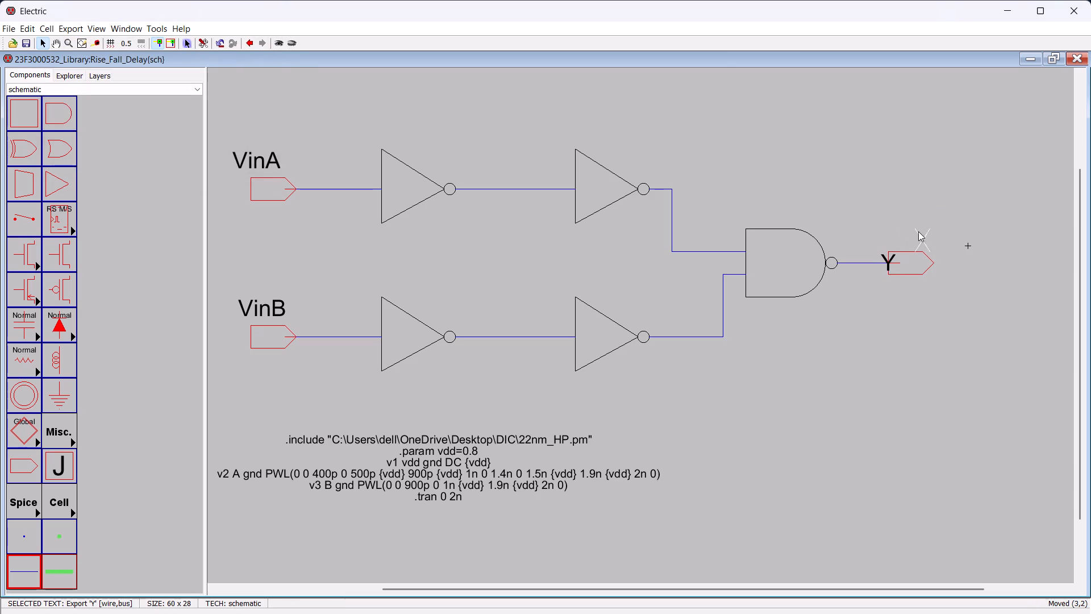
pyautogui.moveTo(918, 231); pyautogui.dragTo(940, 257)
pyautogui.click(894, 187)
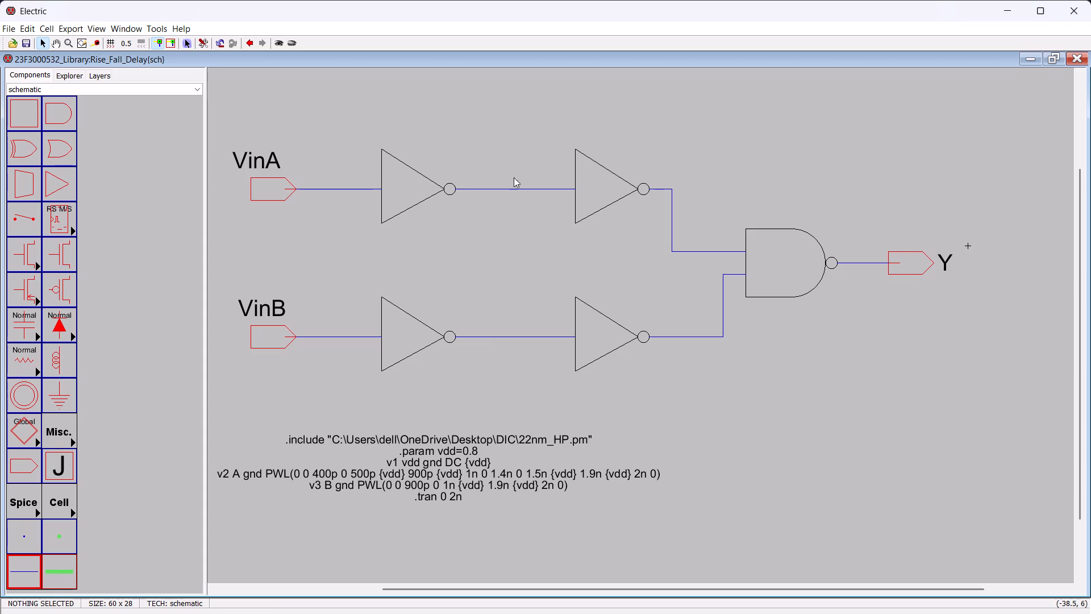
# Run the Spice simulation of the Rise_Fall_Delay schematic in LTspice and tile its windows horizontally.
pyautogui.click(149, 27)
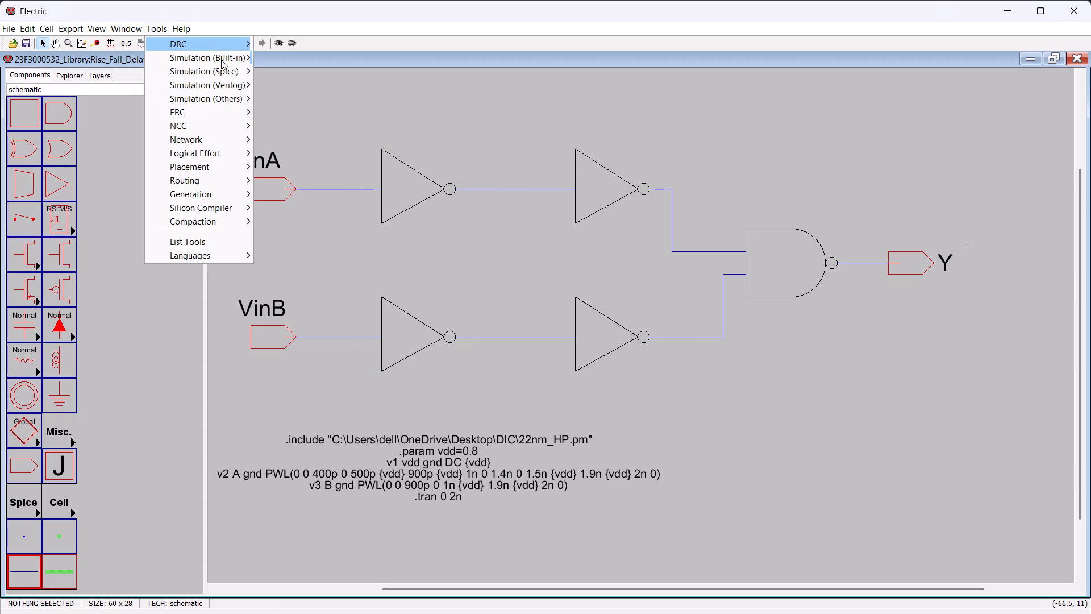
pyautogui.click(270, 70)
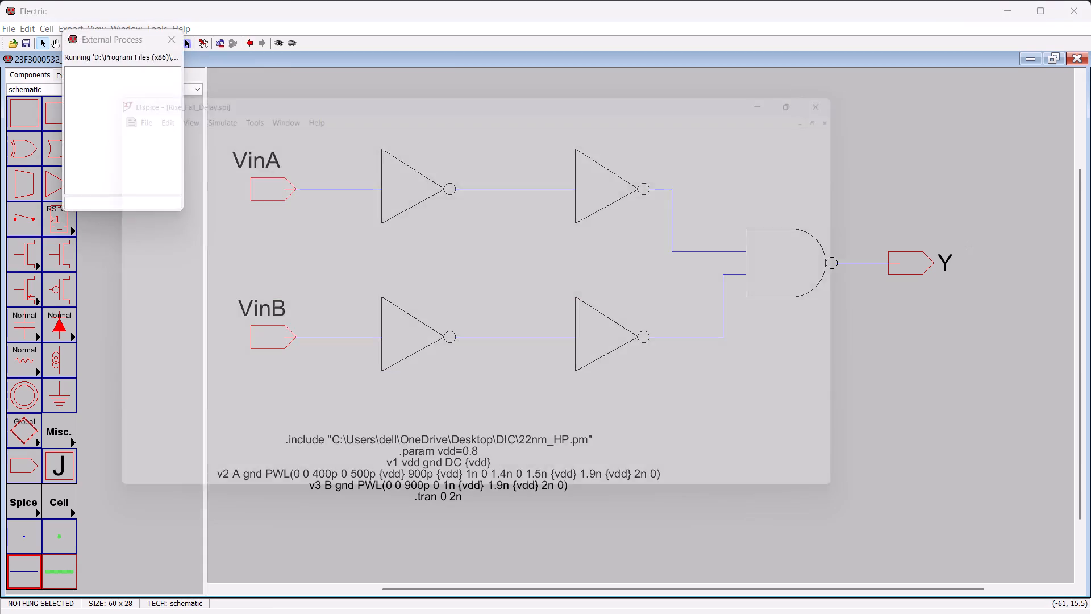
pyautogui.click(212, 41)
# Plot the V(y) trace in the empty Rise_Fall_Delay waveform window.
pyautogui.rightClick(265, 125)
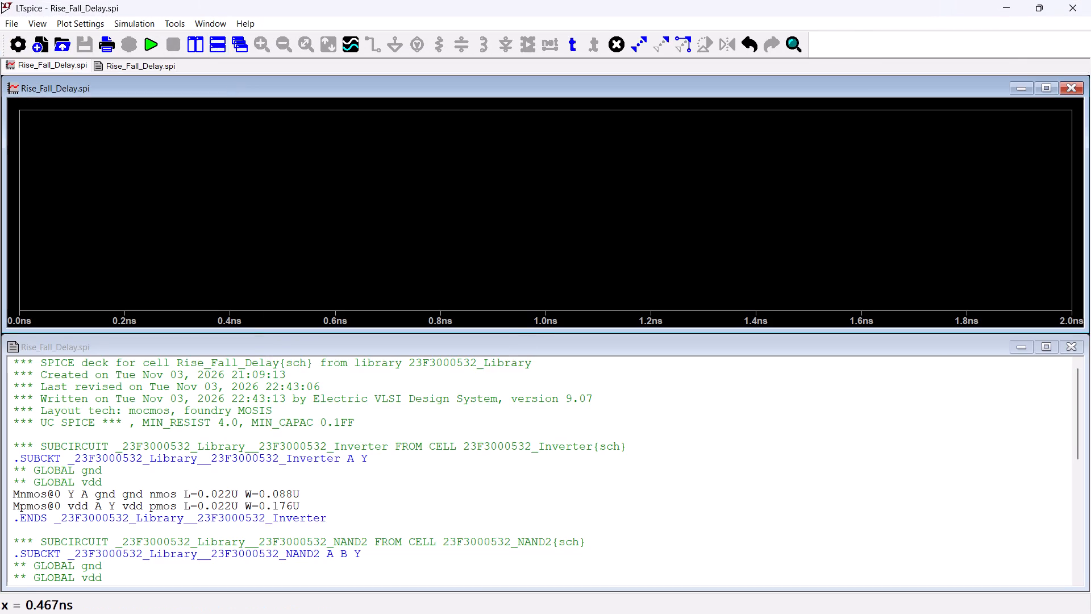
pyautogui.click(312, 200)
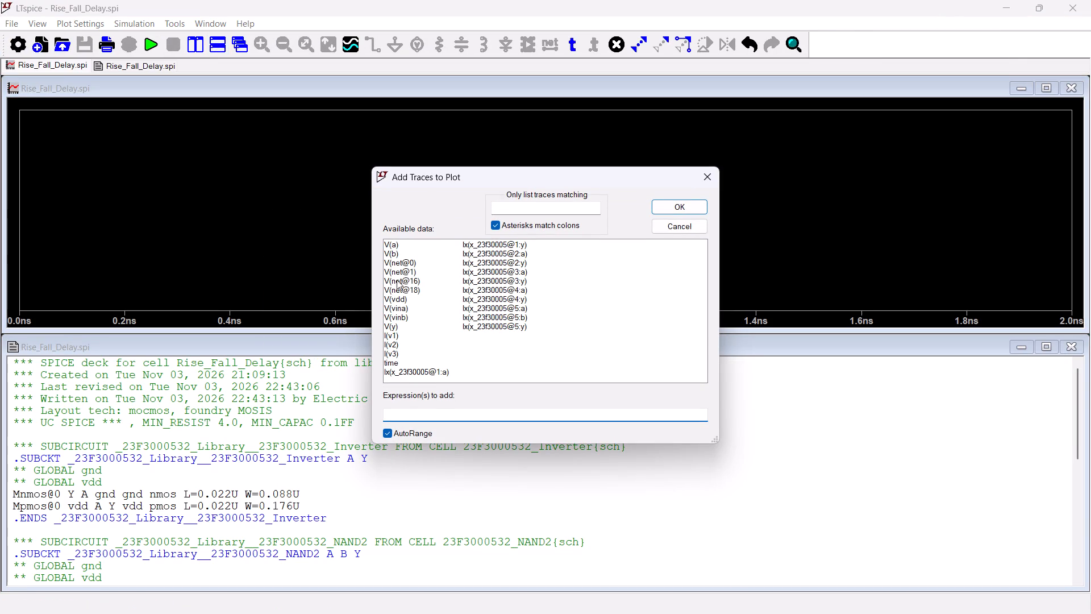
pyautogui.click(396, 327)
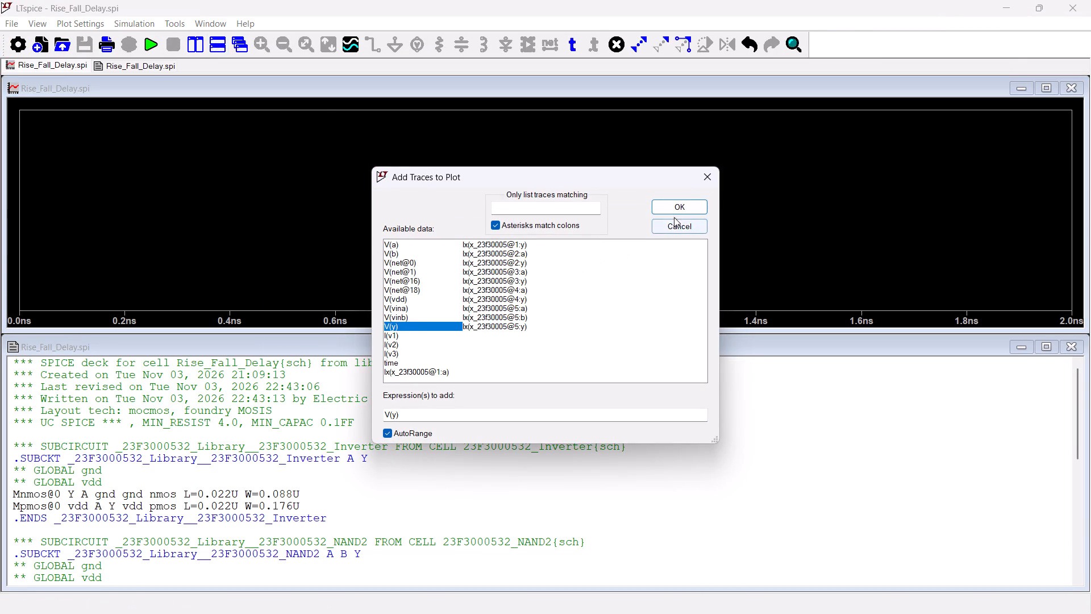
pyautogui.click(674, 217)
pyautogui.click(679, 206)
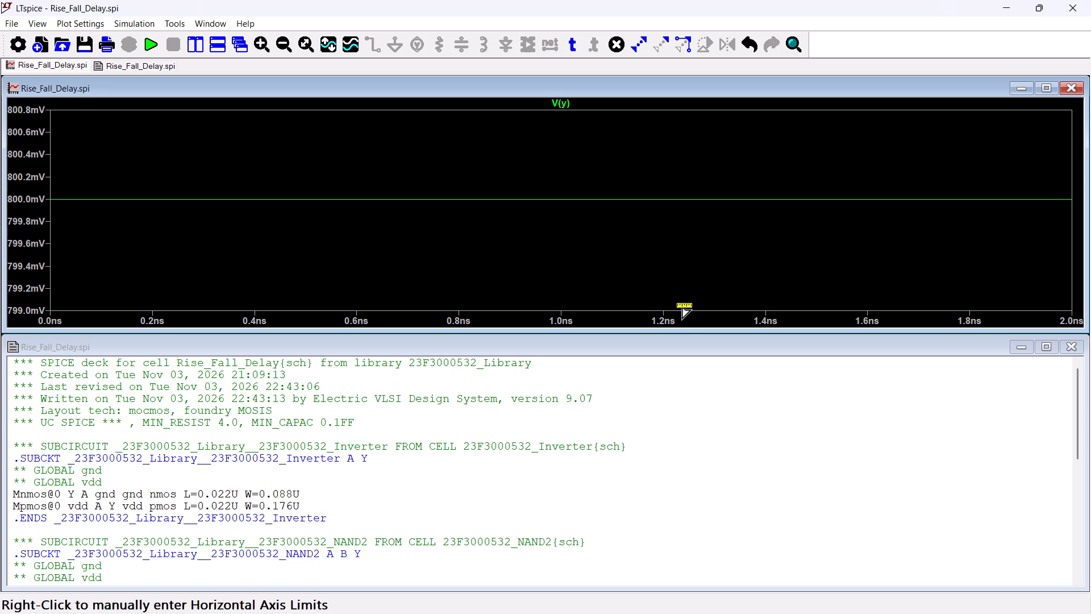
# Add the input traces V(a) and V(b) to the same plot as V(y).
pyautogui.rightClick(422, 186)
pyautogui.click(467, 254)
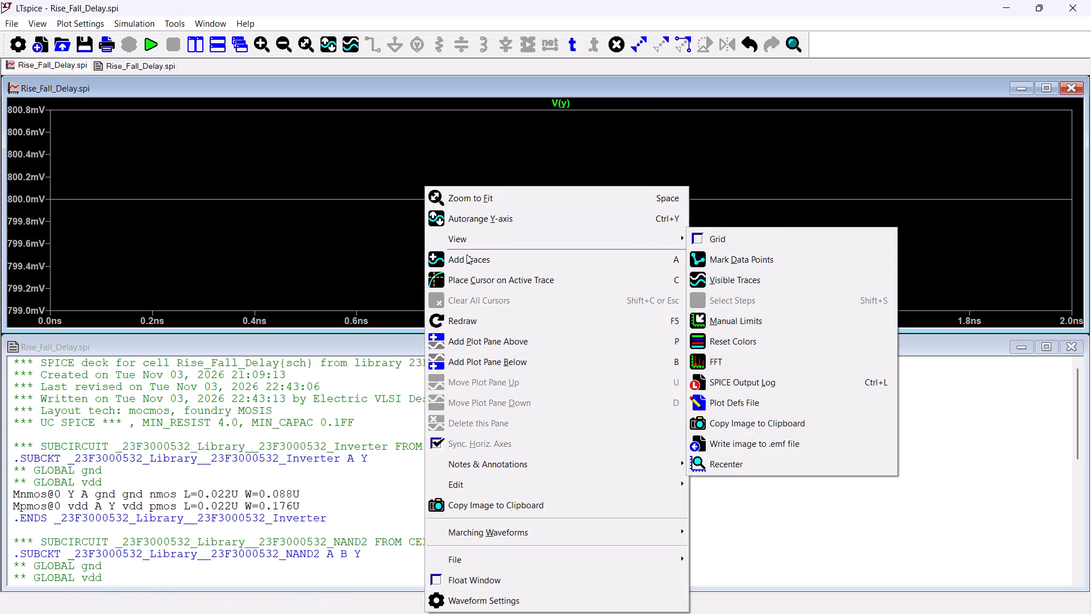
pyautogui.click(395, 243)
pyautogui.click(393, 248)
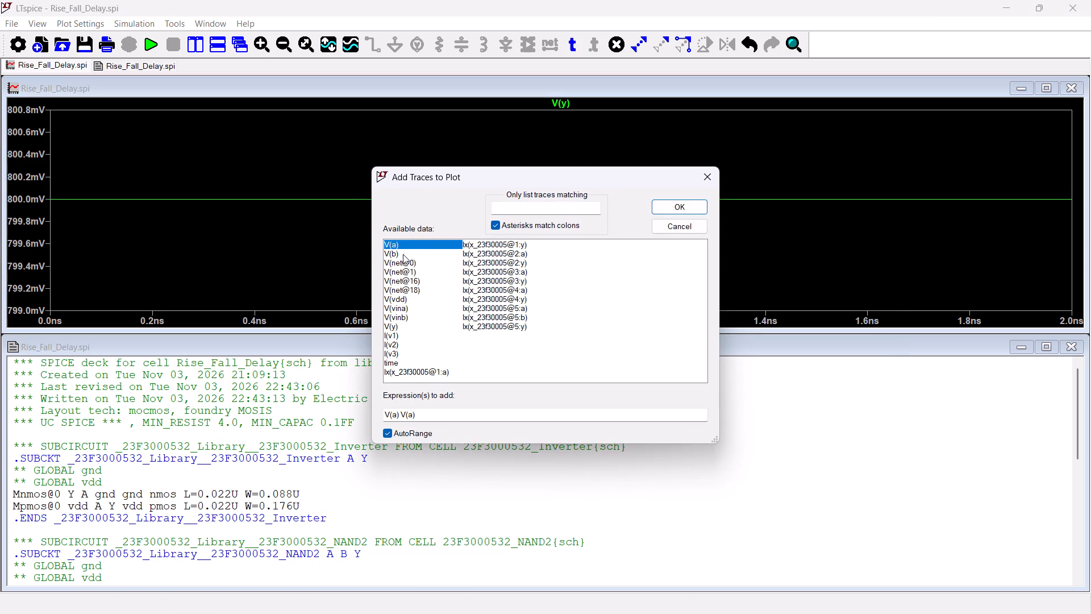
pyautogui.click(431, 413)
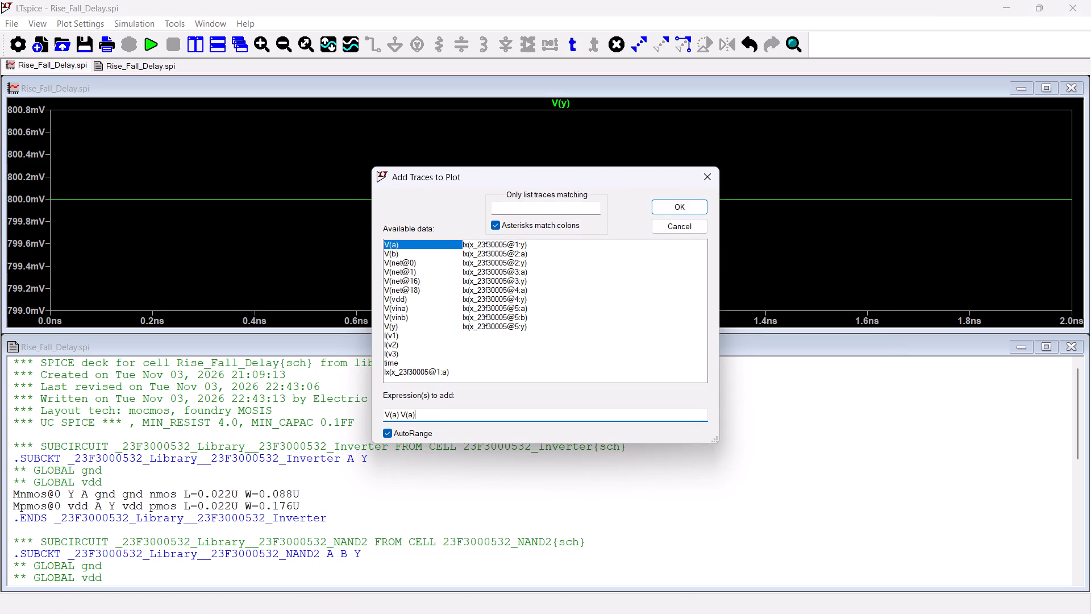
pyautogui.click(409, 412)
pyautogui.click(413, 415)
pyautogui.press('BackSpace')
pyautogui.press('b')
pyautogui.click(671, 200)
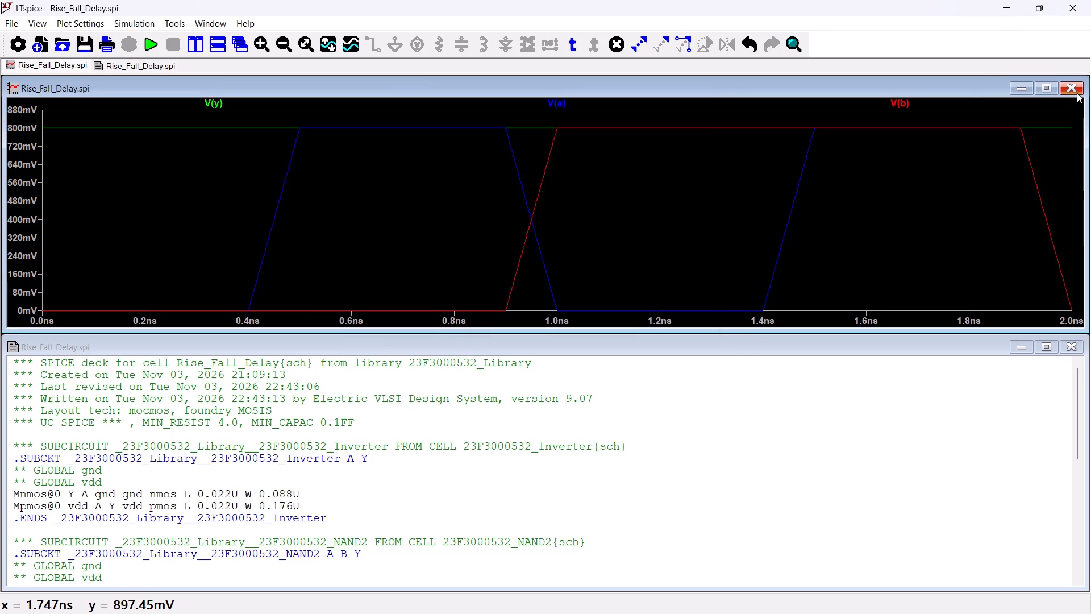
# Close LTspice, return to Electric, maximize the Rise_Fall_Delay schematic window and dismiss the External Process window.
pyautogui.click(1081, 0)
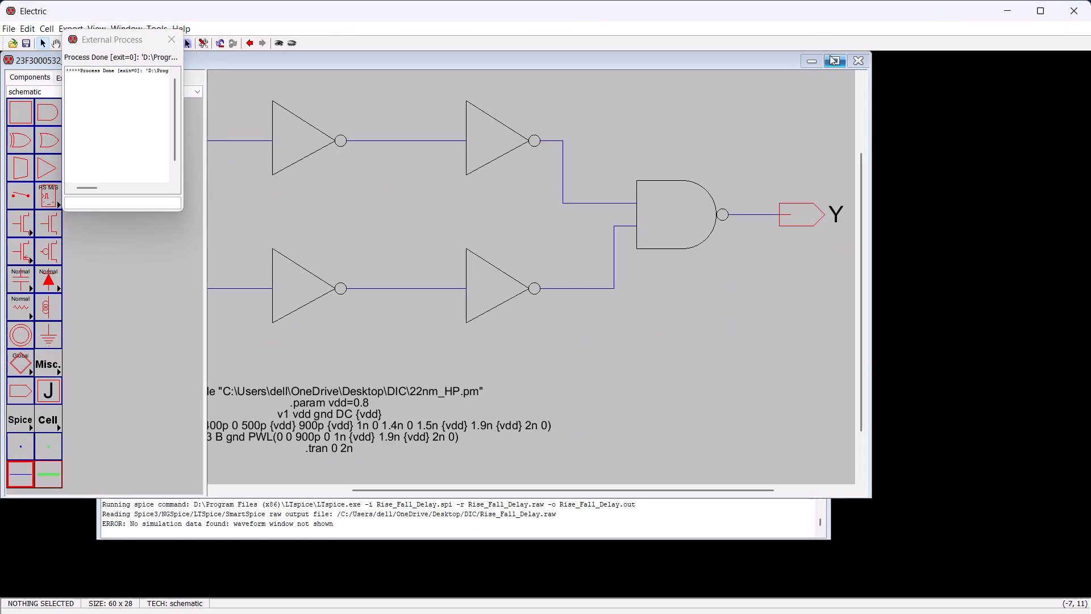
pyautogui.click(830, 56)
pyautogui.click(180, 36)
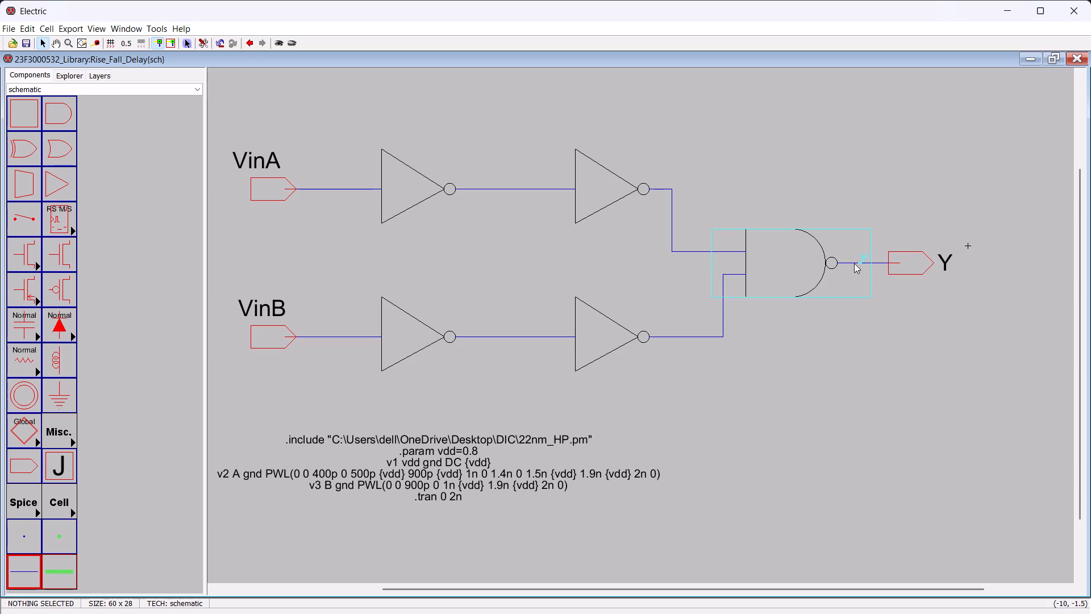
# Examine the AND2, Inverter, NAND2 and TEST_AND2 schematics and the Inverter layout, comparing them with the Rise_Fall_Delay inputs and NAND2 wiring.
pyautogui.click(65, 74)
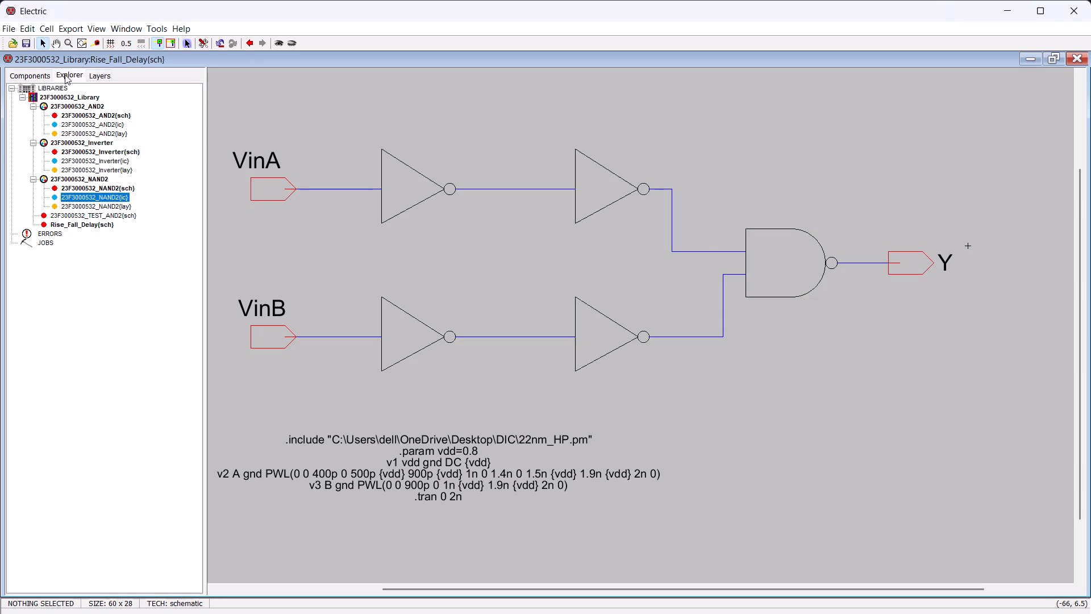
pyautogui.doubleClick(115, 117)
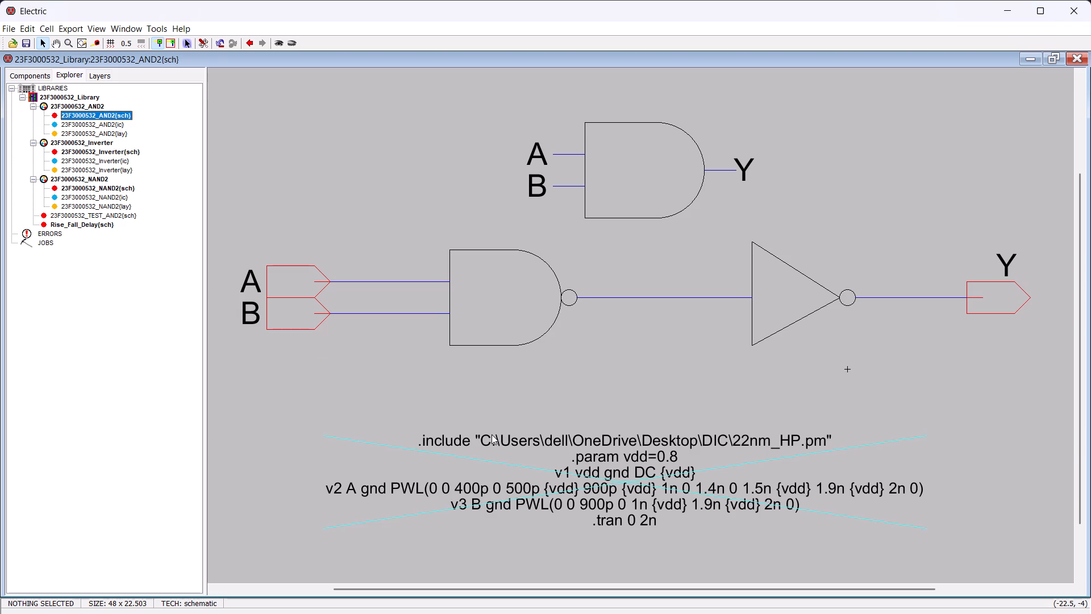
pyautogui.doubleClick(110, 153)
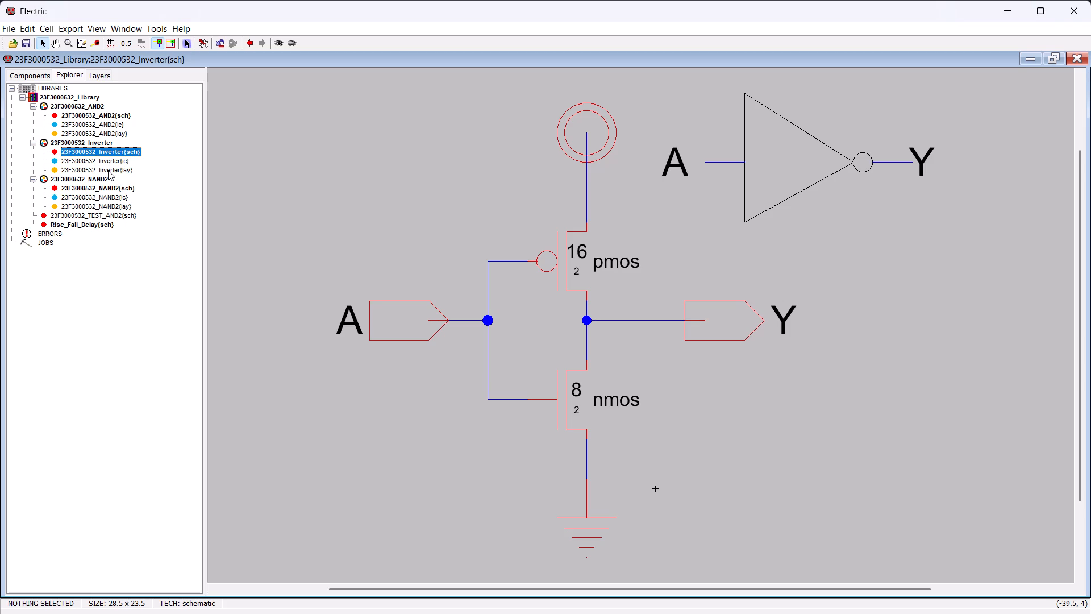
pyautogui.doubleClick(108, 171)
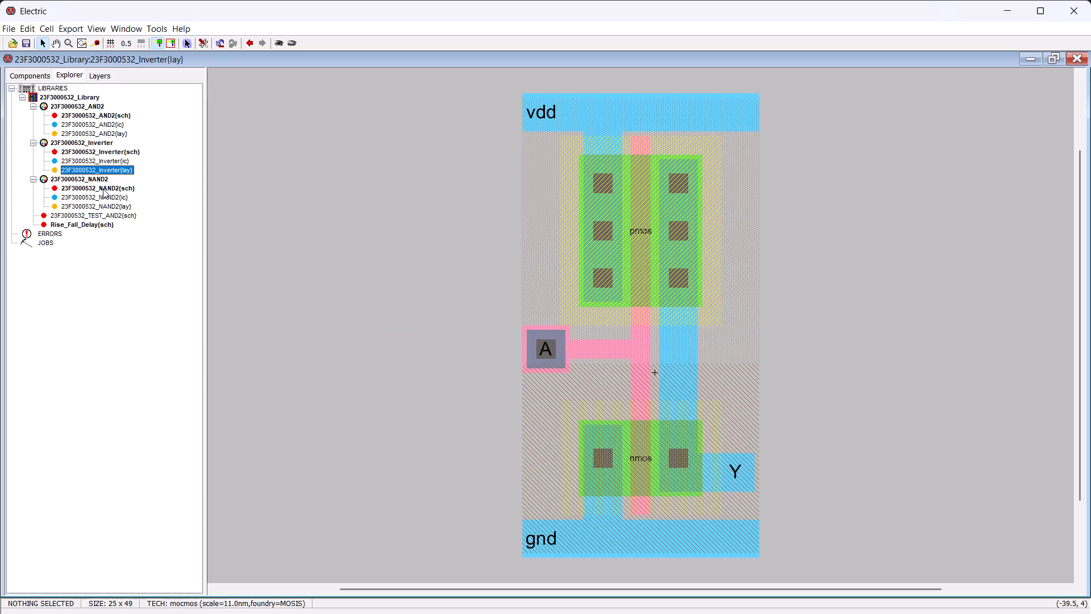
pyautogui.doubleClick(102, 189)
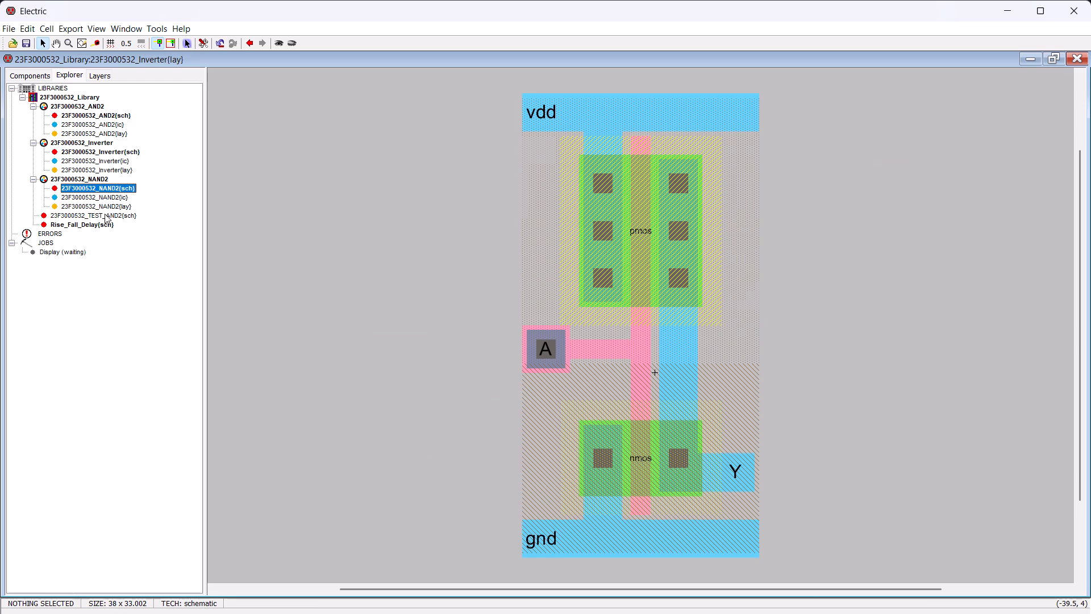
pyautogui.doubleClick(105, 214)
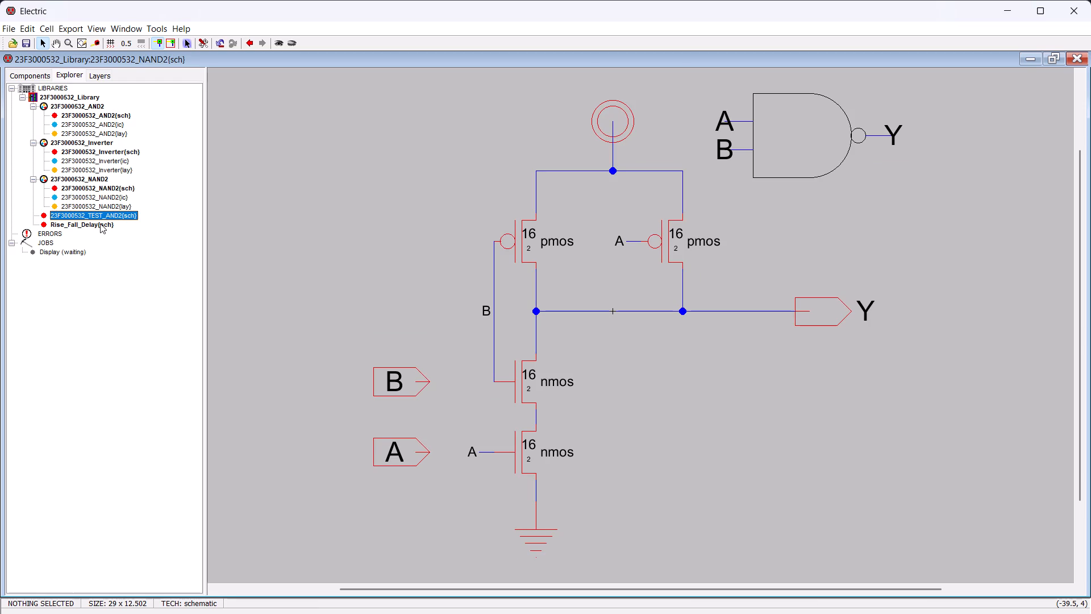
pyautogui.doubleClick(100, 223)
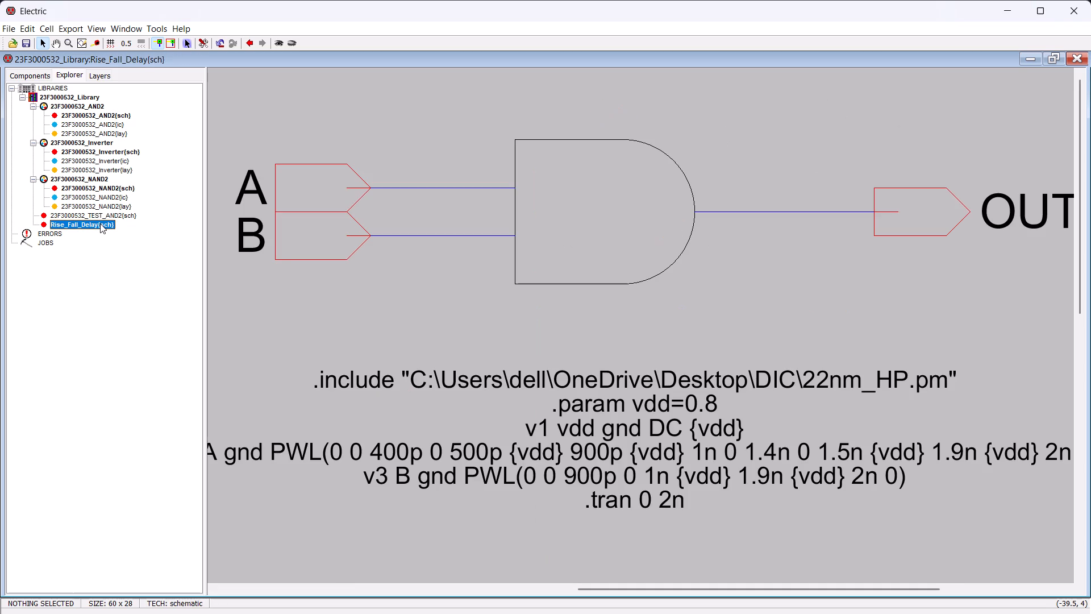
pyautogui.doubleClick(103, 212)
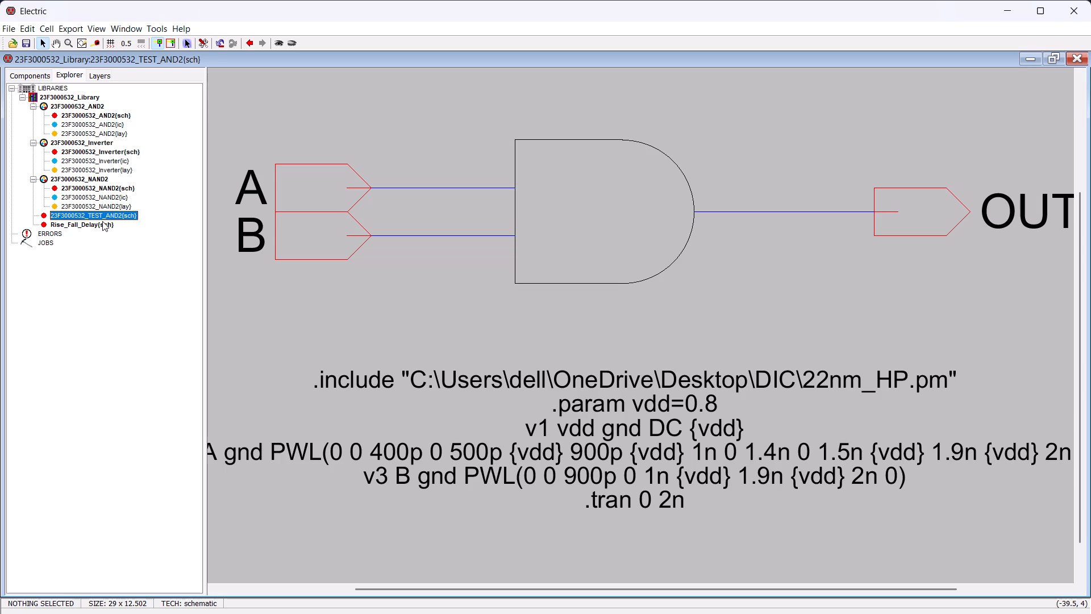
pyautogui.doubleClick(102, 221)
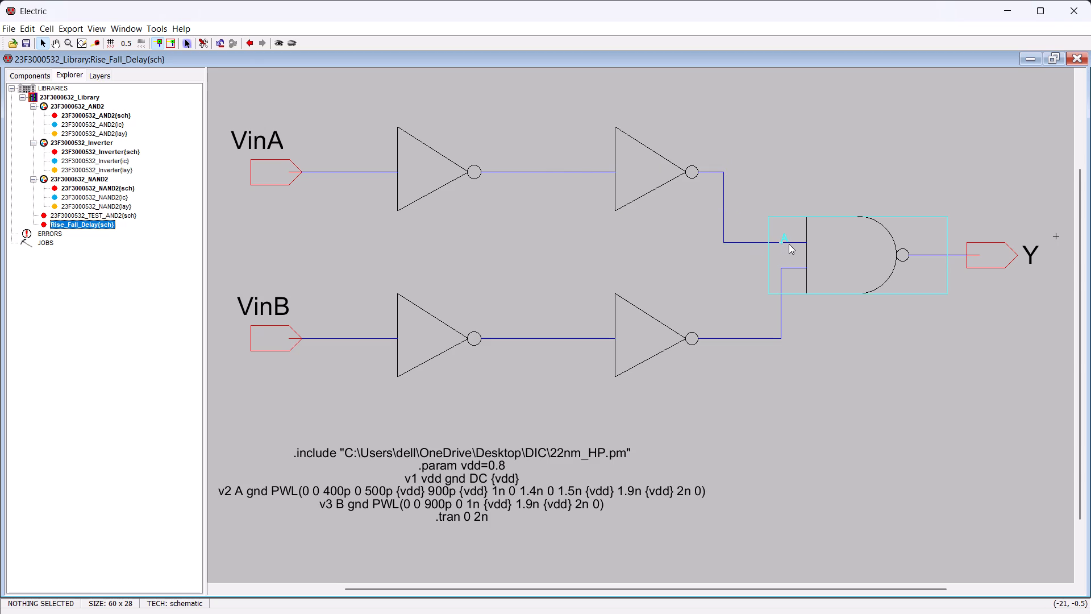
pyautogui.click(804, 147)
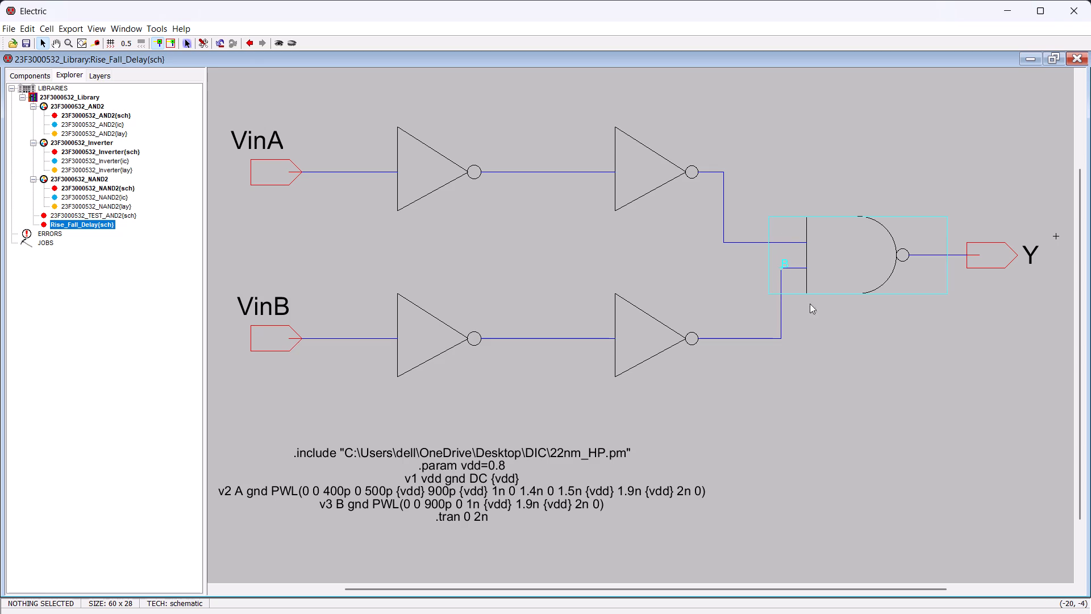
pyautogui.click(843, 350)
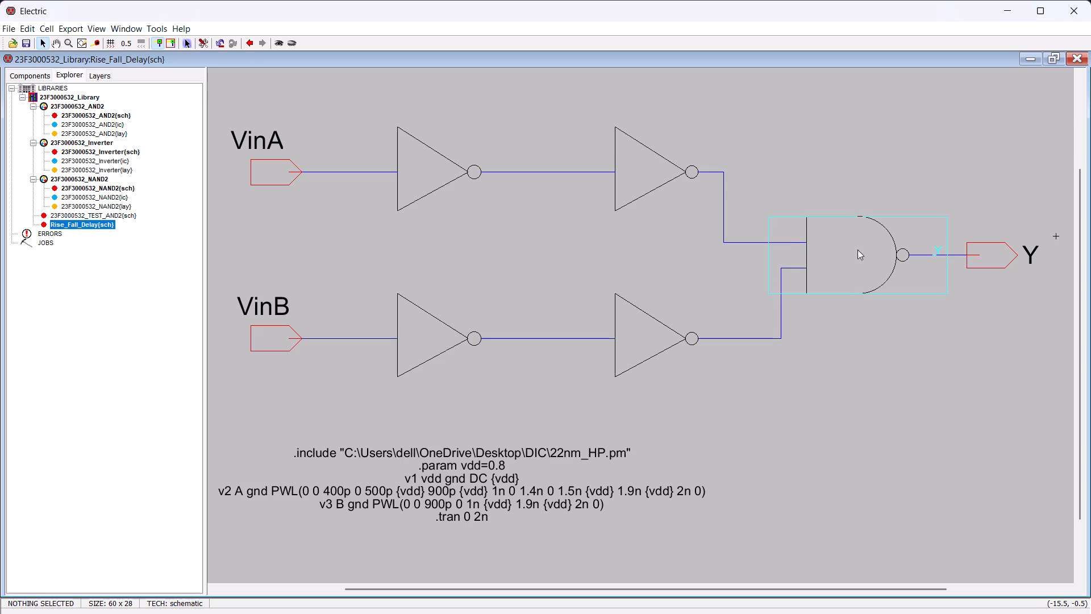
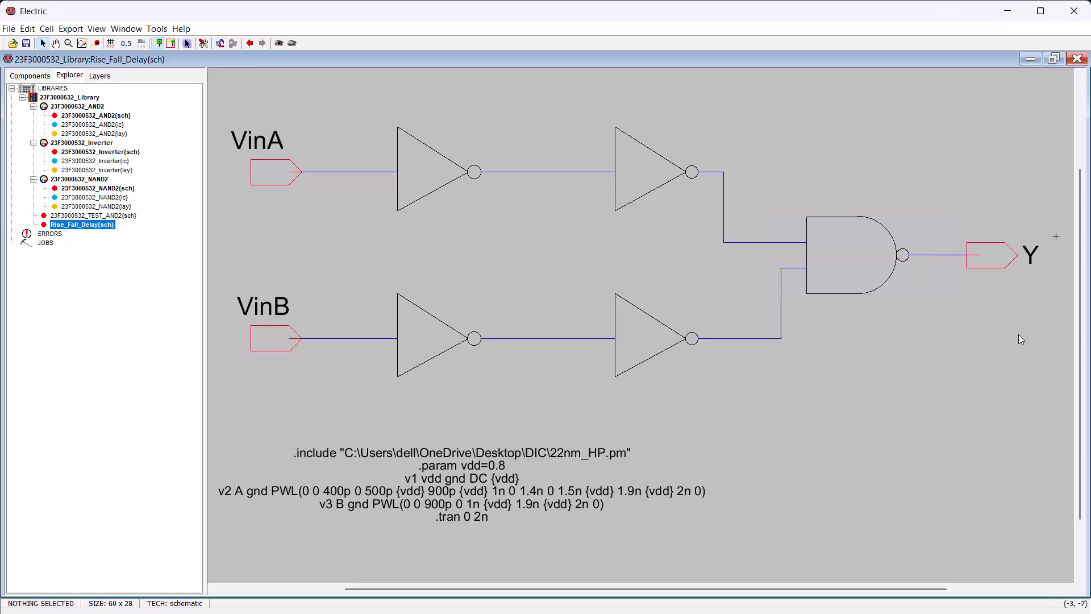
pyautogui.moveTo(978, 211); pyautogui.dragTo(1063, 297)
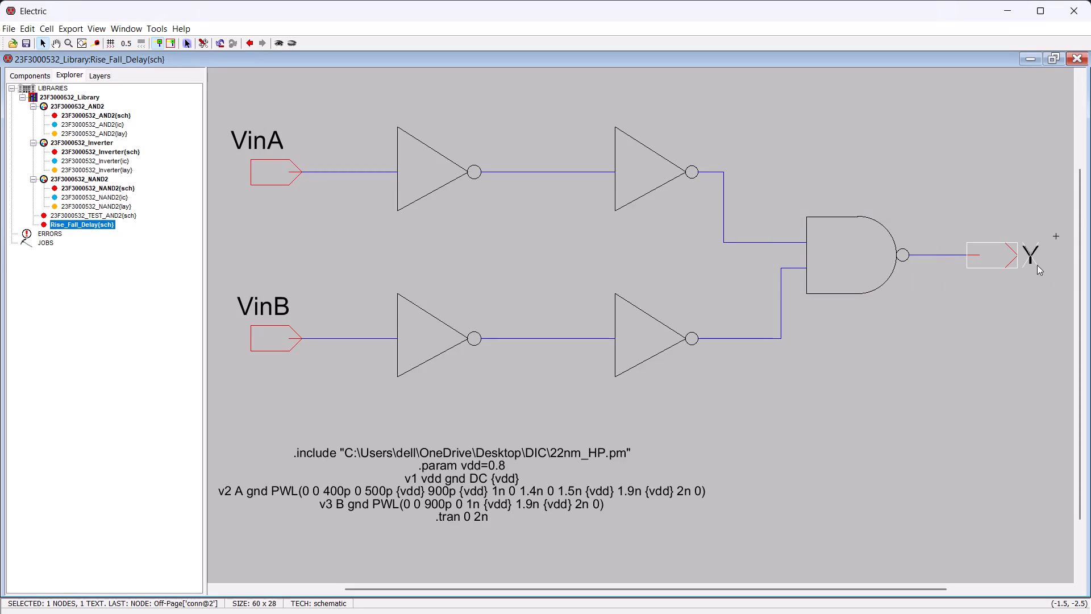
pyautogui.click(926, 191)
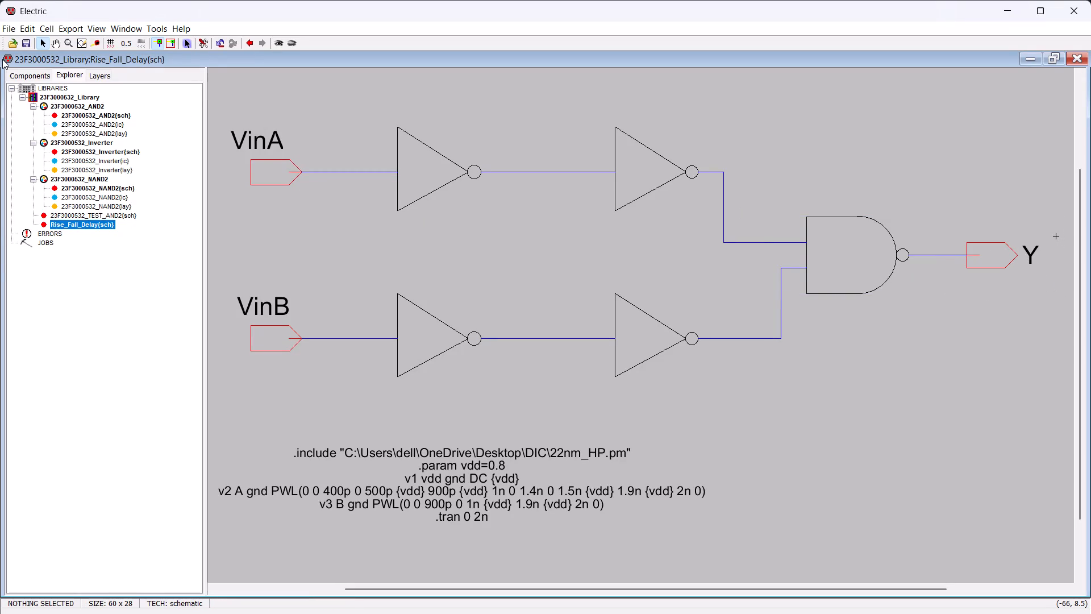
# Place two off-page connectors in the Rise_Fall_Delay schematic, one above the NAND gate and one below it.
pyautogui.click(19, 75)
pyautogui.scroll(-2, 10, 470)
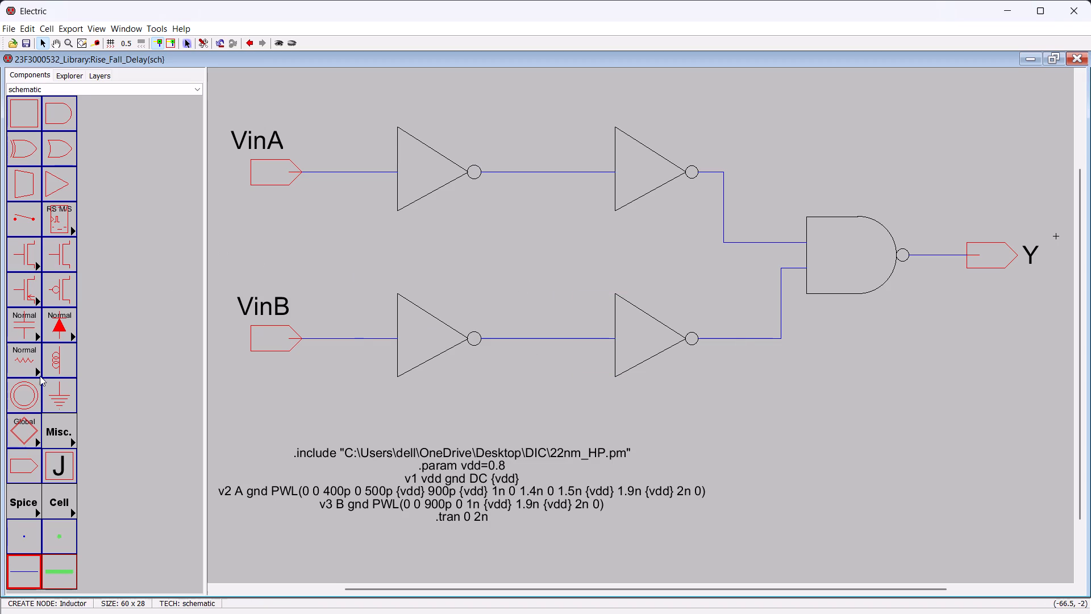
pyautogui.click(28, 460)
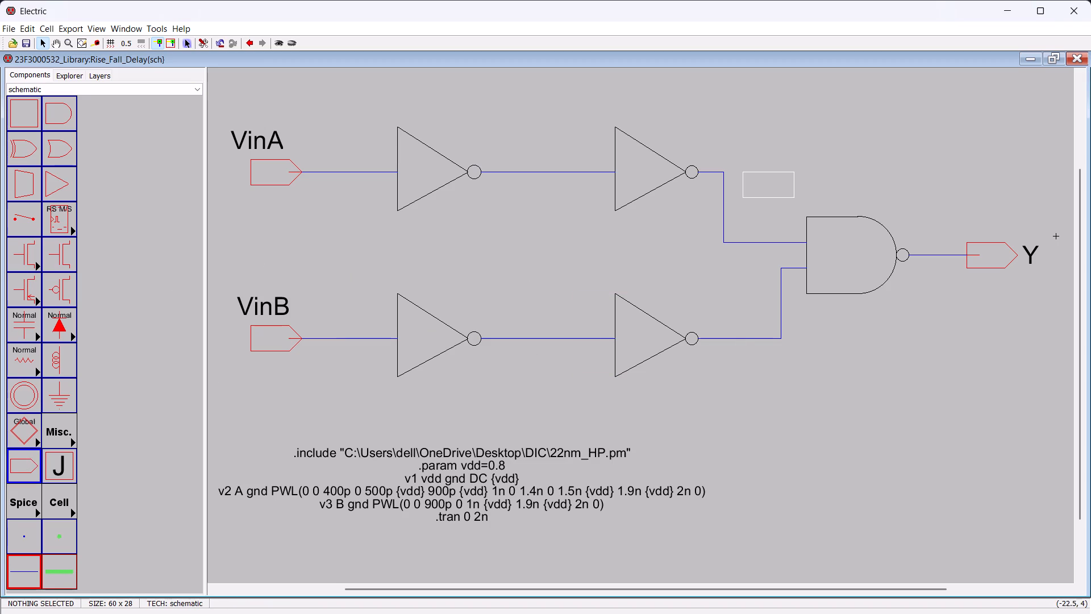
pyautogui.click(813, 172)
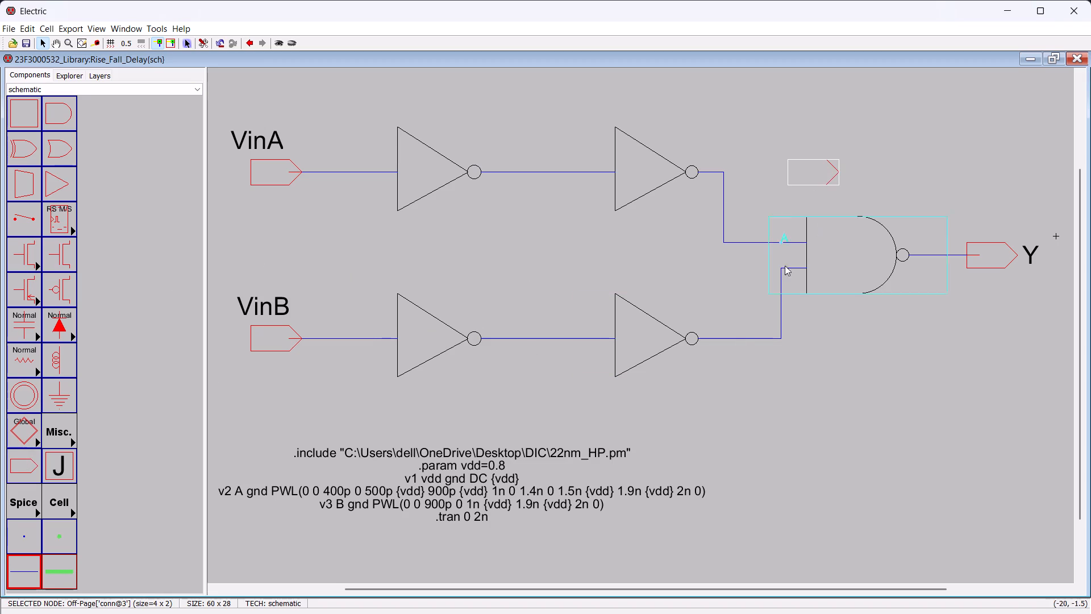
pyautogui.click(14, 463)
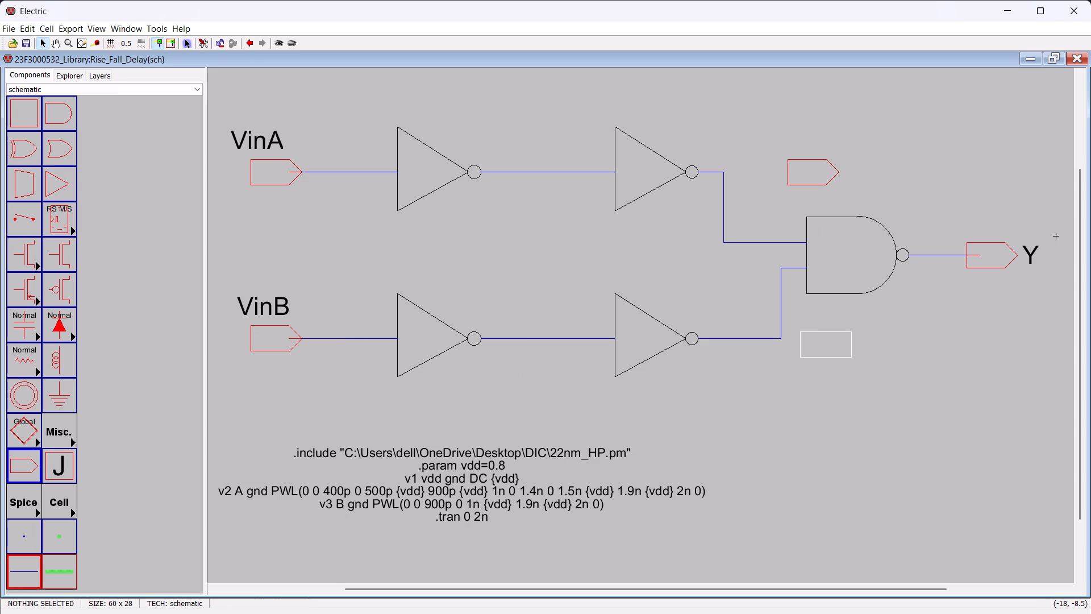
pyautogui.click(825, 345)
pyautogui.click(768, 410)
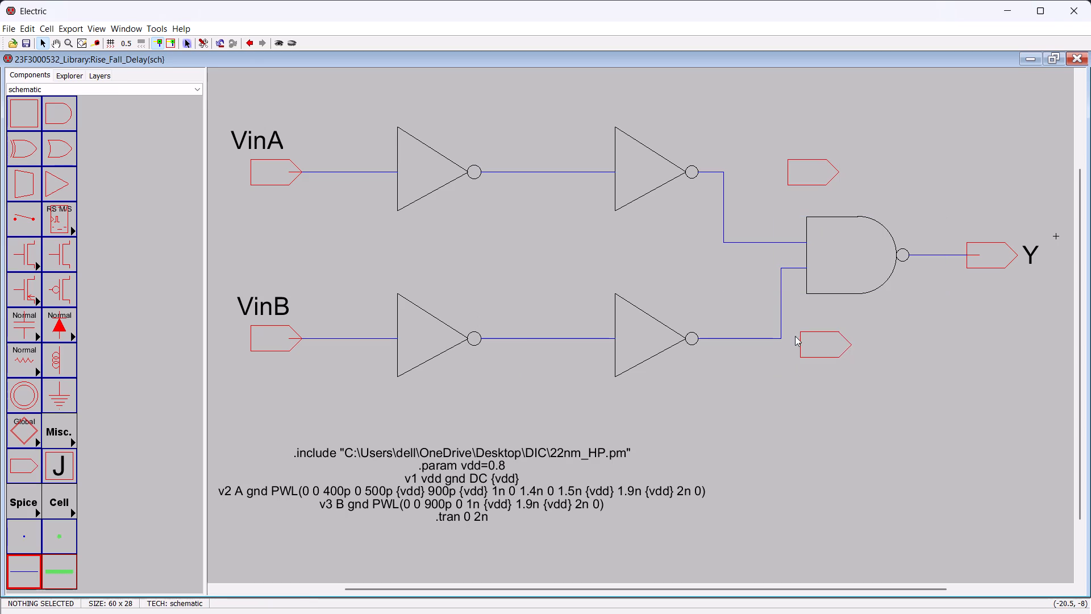
# Wire the lower off-page connector to the NAND gate's lower input and the upper connector to its upper input.
pyautogui.click(799, 346)
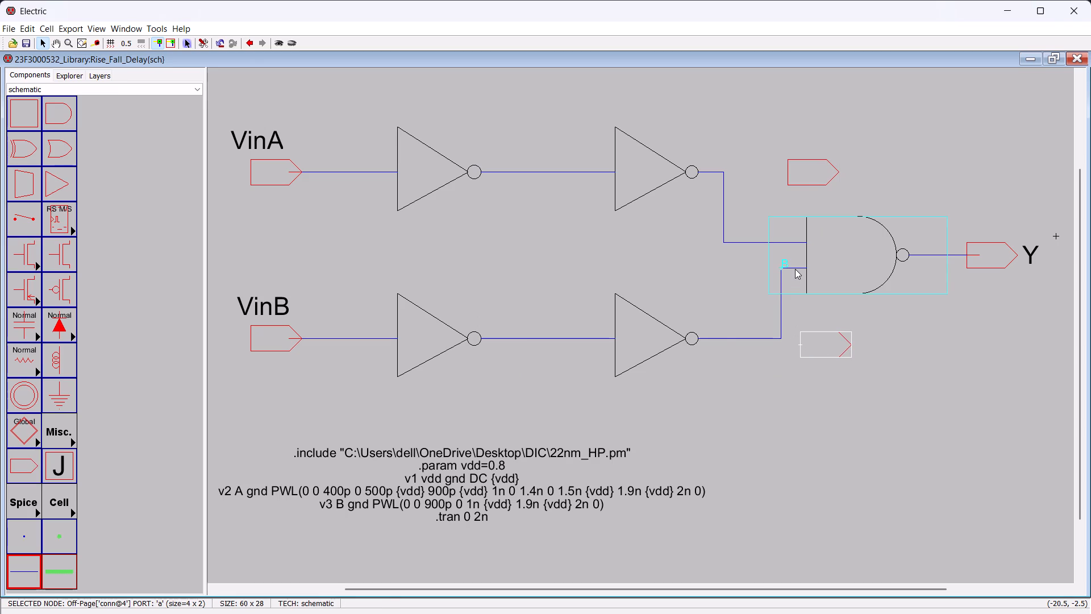
pyautogui.rightClick(795, 269)
pyautogui.click(910, 334)
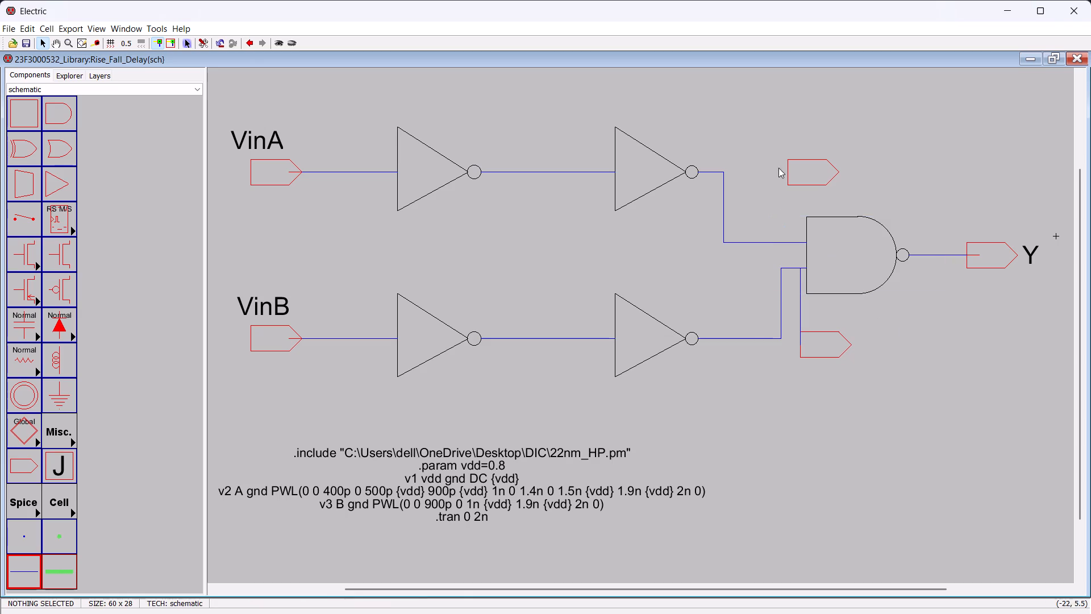
pyautogui.click(789, 172)
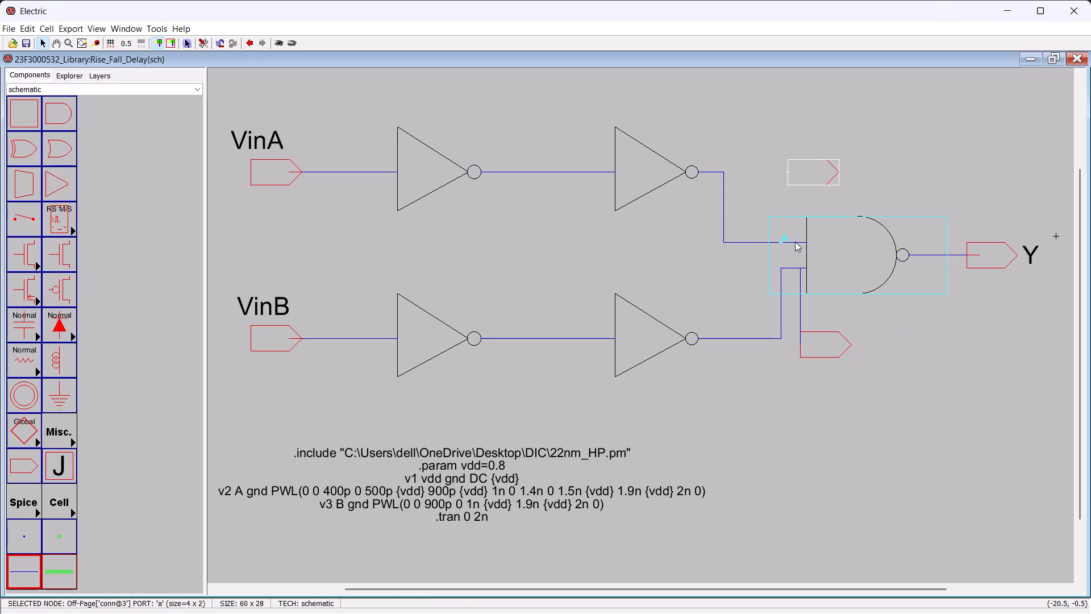
pyautogui.rightClick(795, 242)
pyautogui.click(919, 152)
# Create an output export named F on the off-page connector above the NAND gate.
pyautogui.click(832, 170)
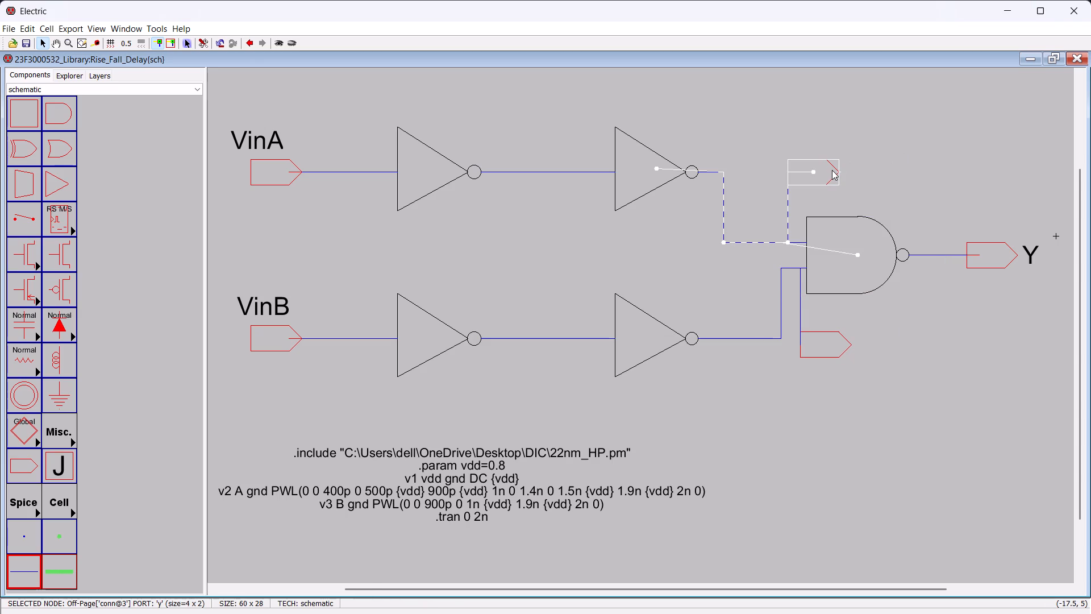
pyautogui.hotkey('ctrl', 'e')
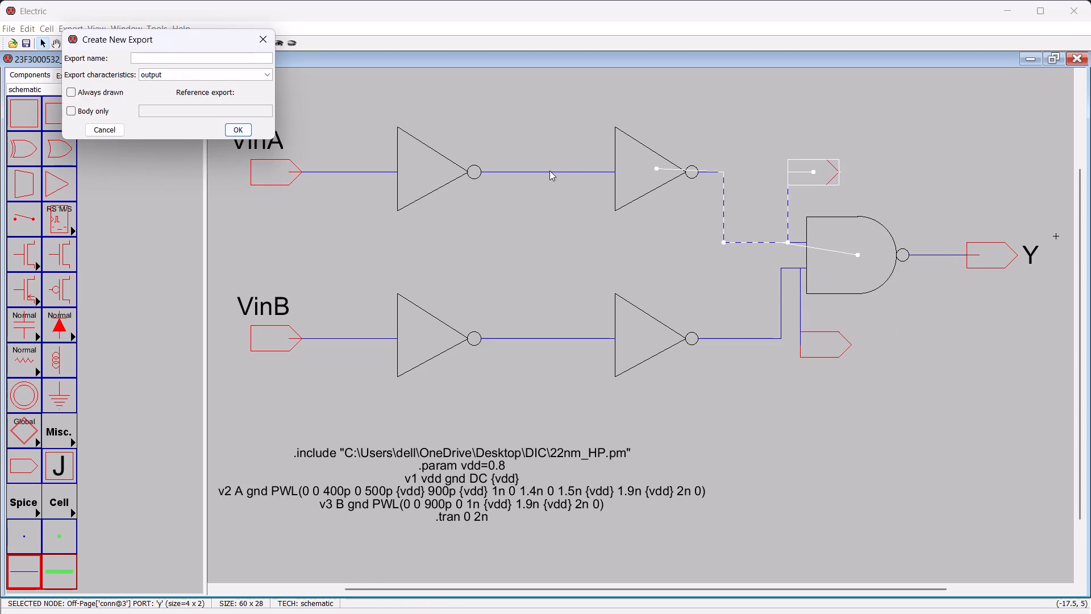
pyautogui.hotkey('shift', 'b')
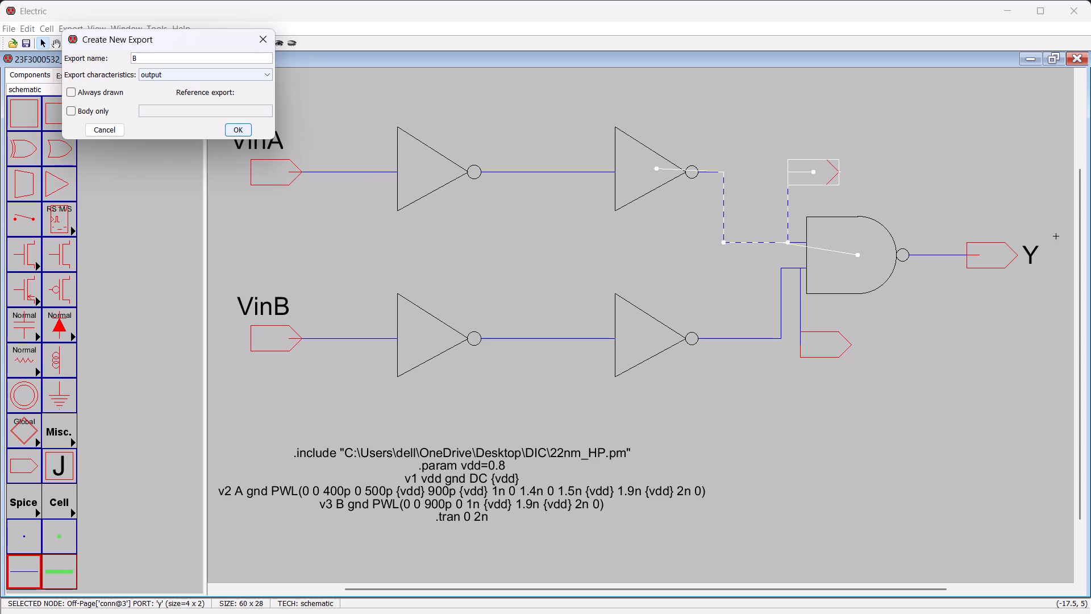
pyautogui.press('BackSpace')
pyautogui.hotkey('shift', 'f')
pyautogui.click(239, 130)
# Create an output export named E on the off-page connector below the NAND gate.
pyautogui.click(817, 341)
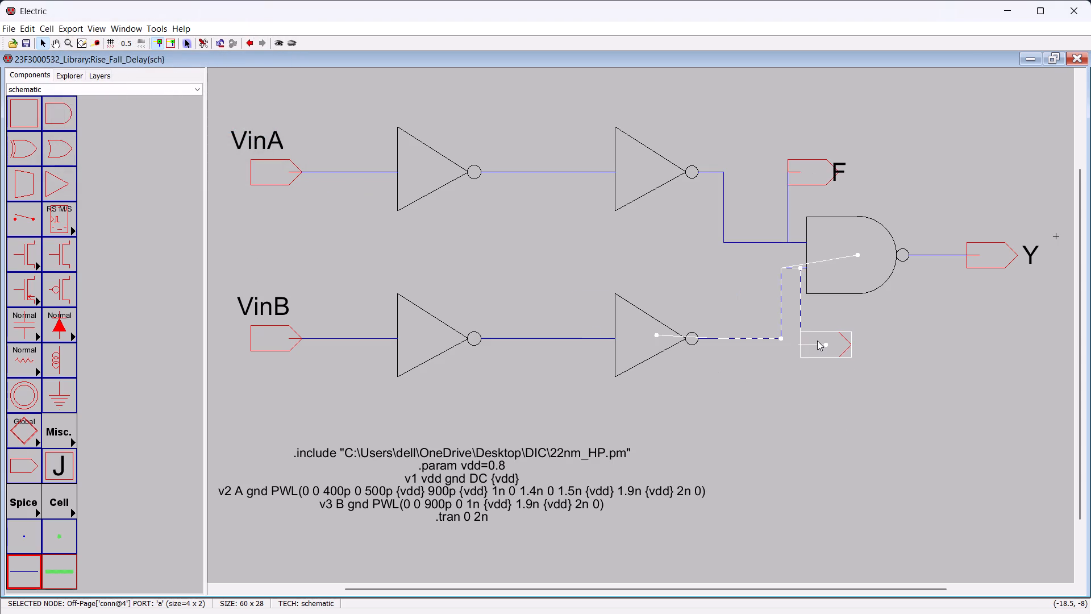
pyautogui.hotkey('ctrl', 'e')
pyautogui.hotkey('shift', 'e')
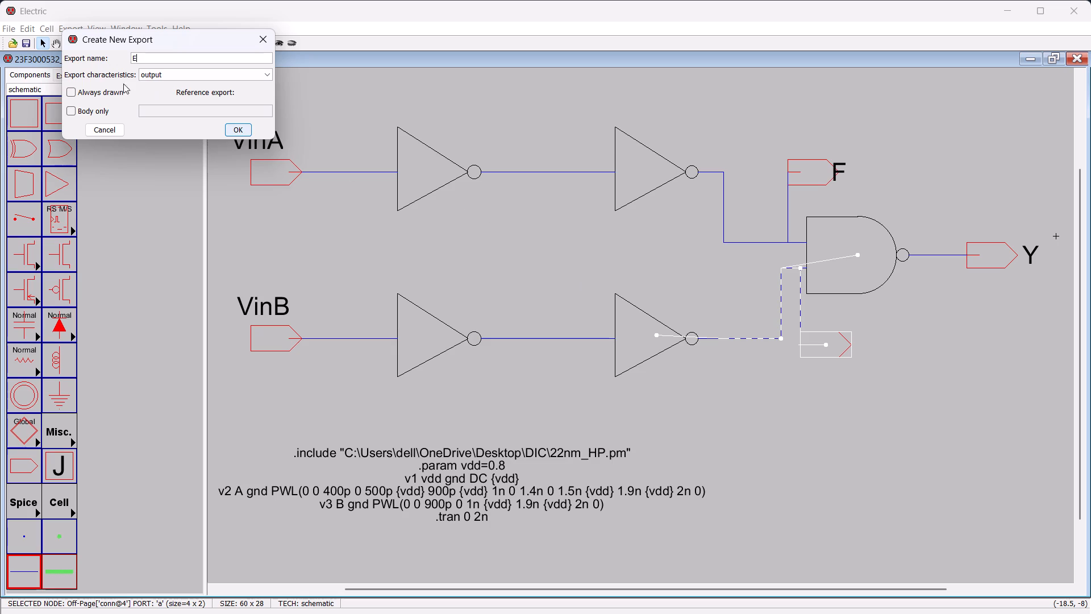
pyautogui.click(230, 137)
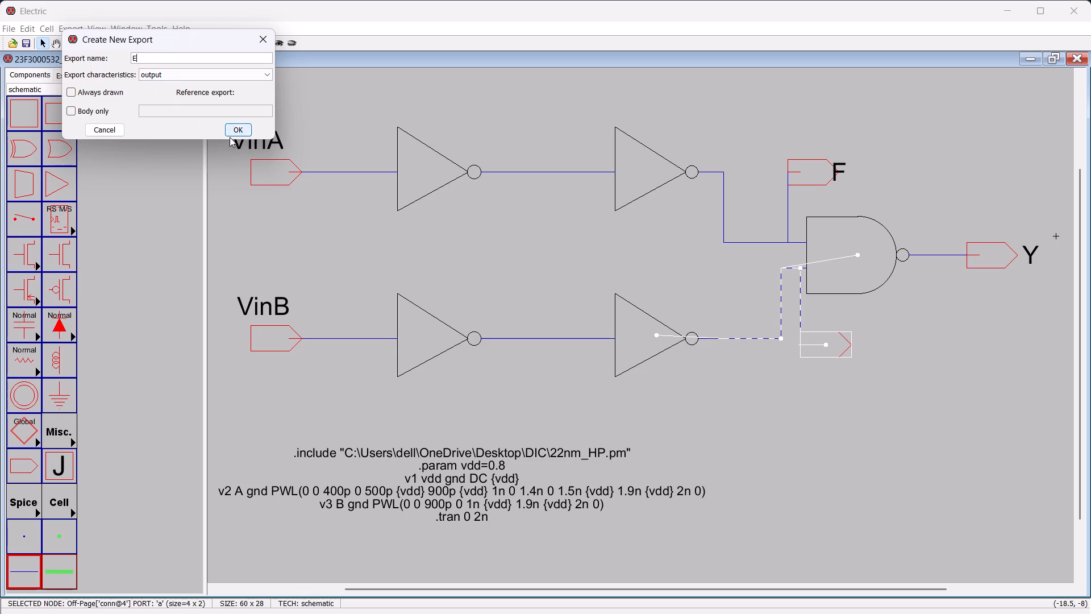
pyautogui.click(230, 134)
# Run a hierarchical DRC check on the Rise_Fall_Delay schematic.
pyautogui.click(153, 28)
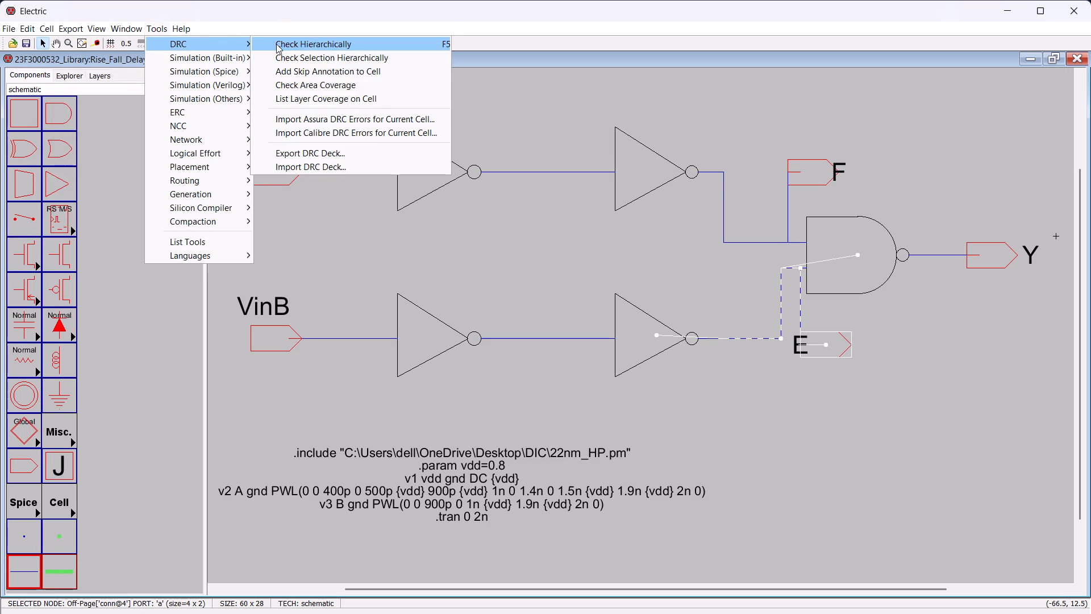
pyautogui.click(276, 44)
# Run the Rise_Fall_Delay SPICE simulation in LTspice and tile the waveform and netlist windows with the waveform on top.
pyautogui.click(162, 31)
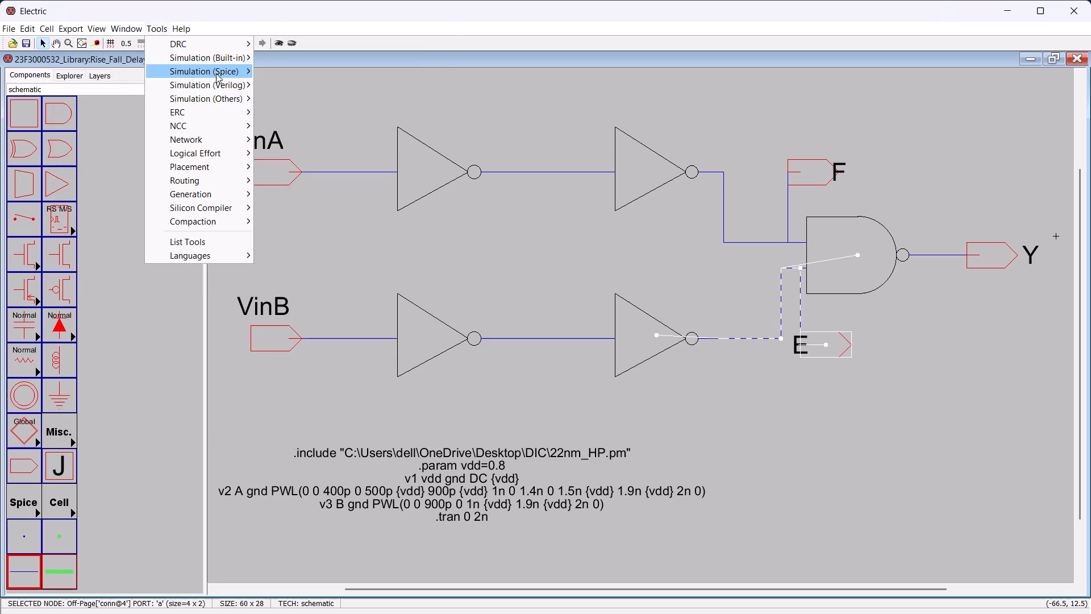
pyautogui.click(276, 69)
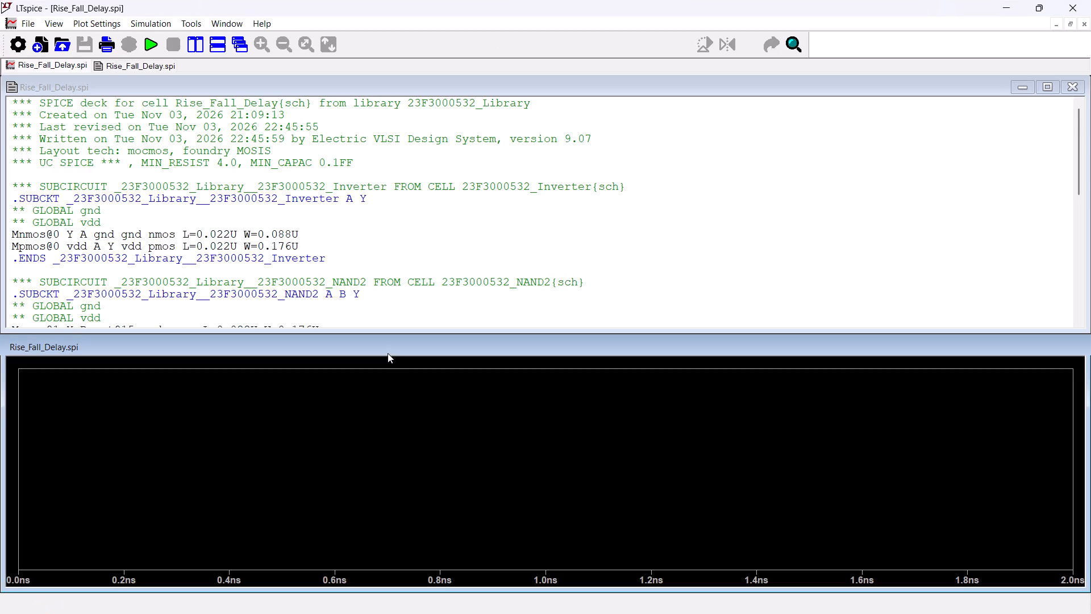
pyautogui.click(217, 47)
# Plot the traces V(a), V(b), V(e), V(f) and V(y) in the empty waveform window.
pyautogui.rightClick(424, 130)
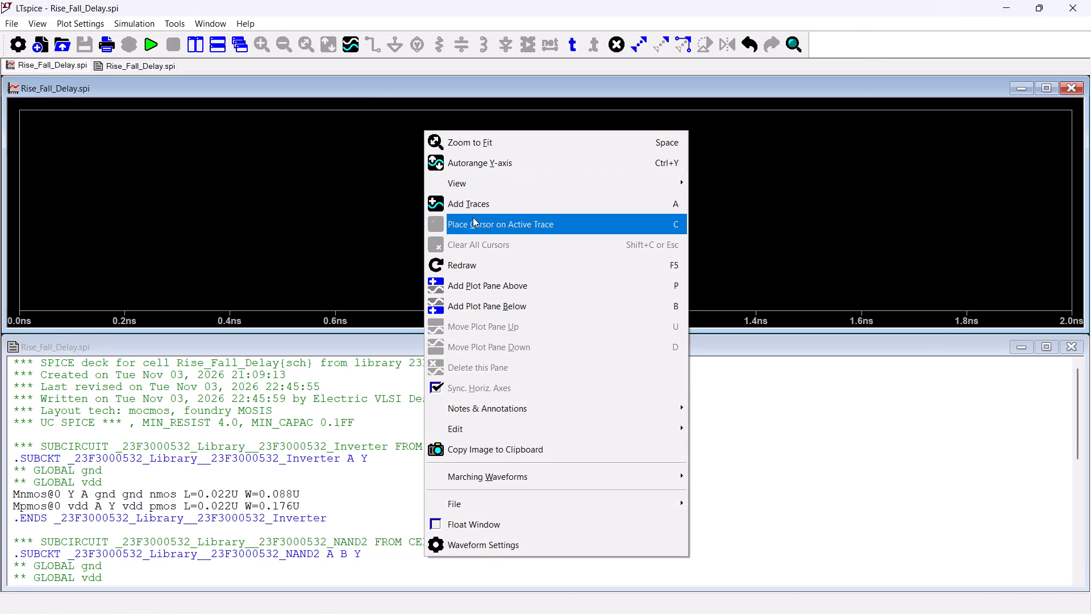
pyautogui.click(473, 210)
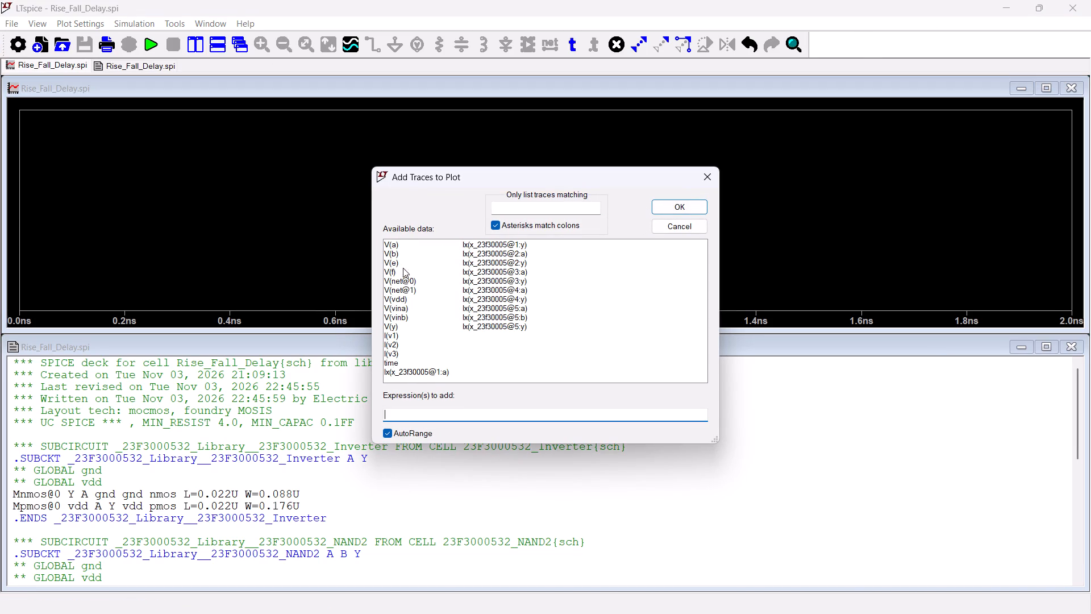
pyautogui.click(397, 243)
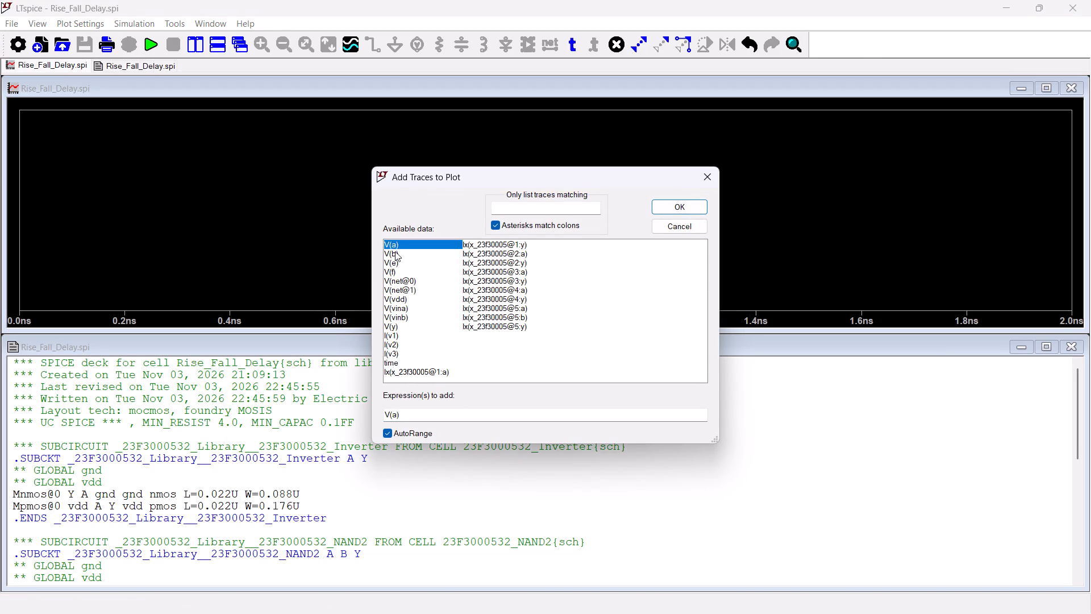
pyautogui.click(395, 251)
pyautogui.click(393, 259)
pyautogui.click(390, 269)
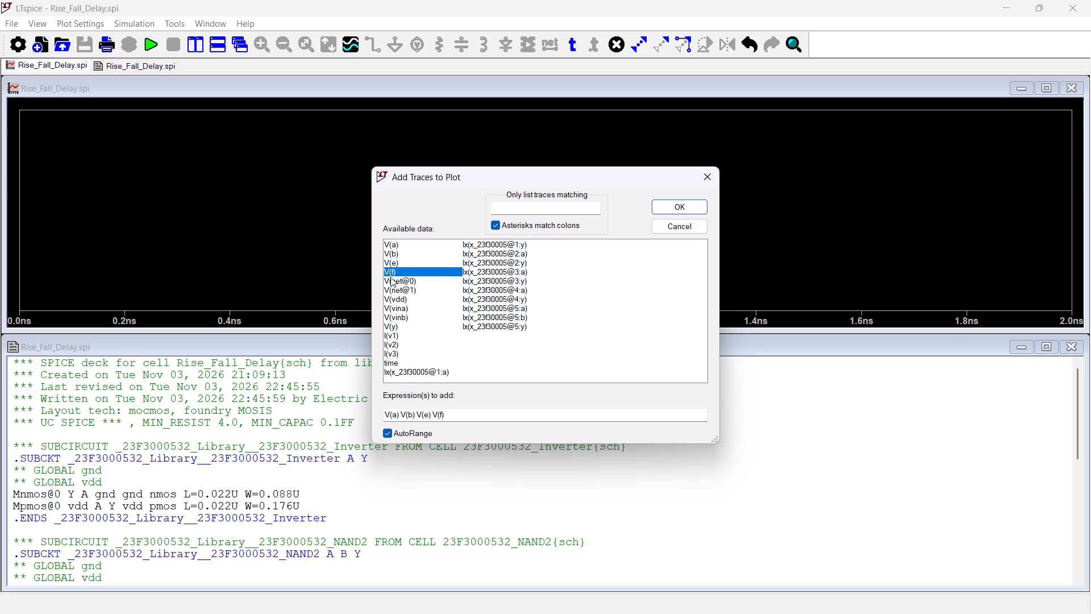
pyautogui.click(396, 325)
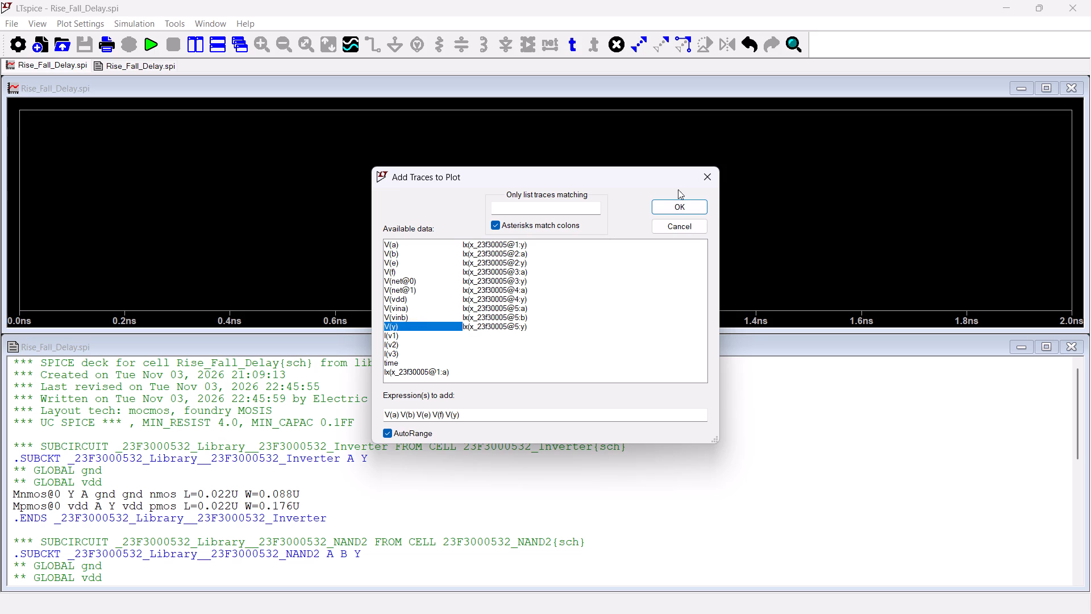
pyautogui.click(685, 209)
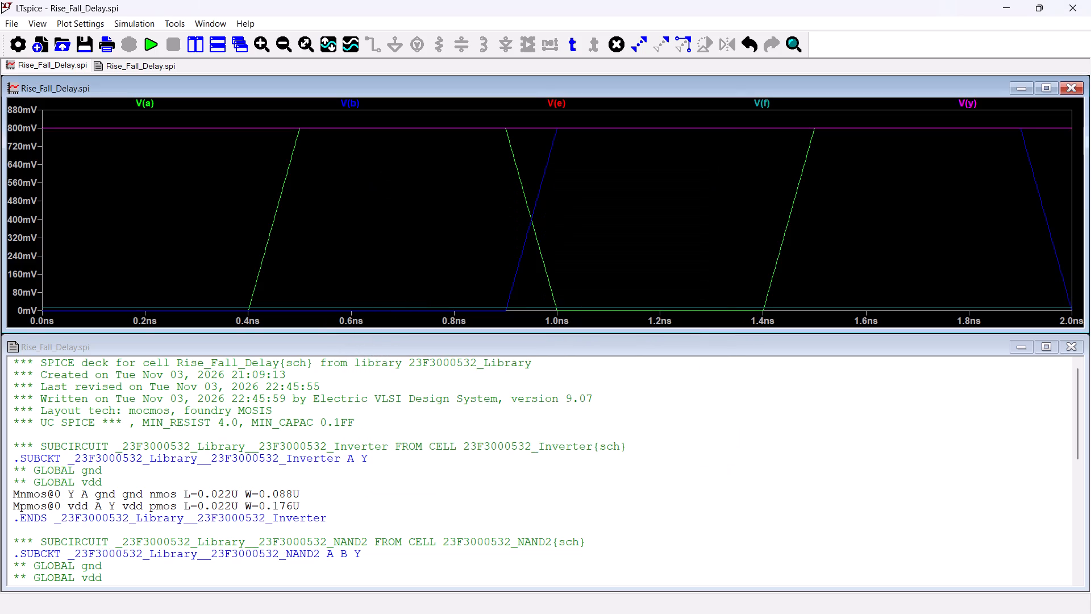
# Add two empty plot panes above the existing waveform plot.
pyautogui.rightClick(355, 146)
pyautogui.click(405, 298)
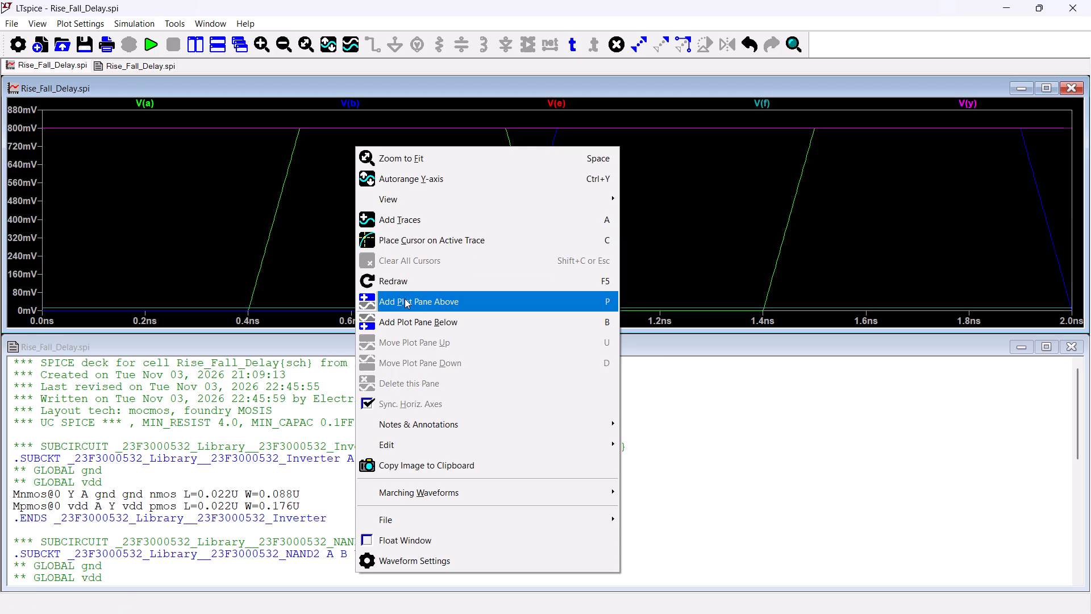
pyautogui.rightClick(410, 262)
pyautogui.click(447, 340)
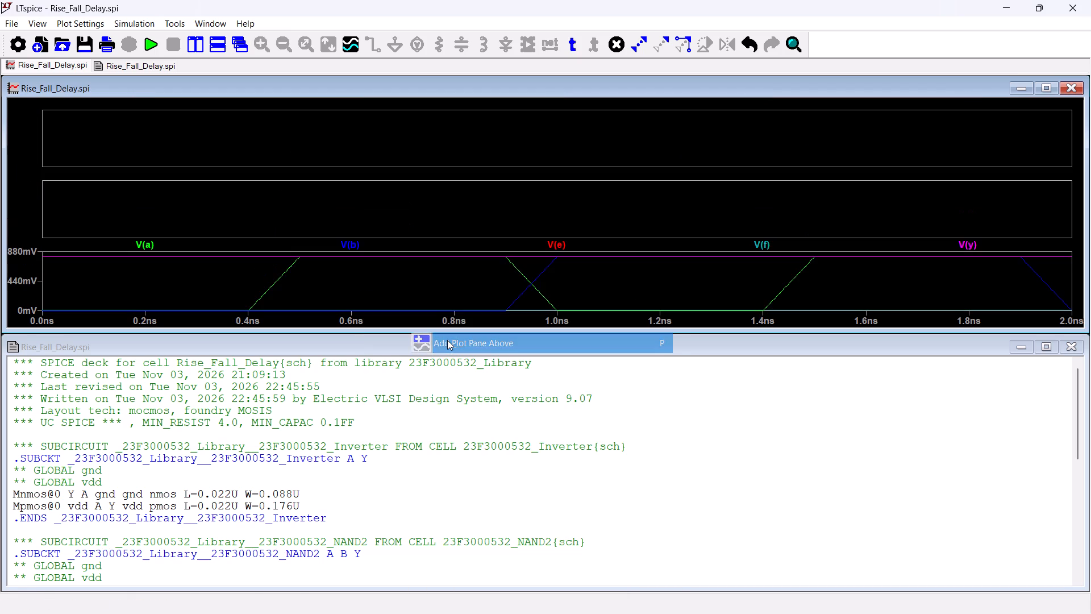
# Move the V(a) trace into the top plot pane and the V(f) trace into the middle pane.
pyautogui.moveTo(149, 244); pyautogui.dragTo(191, 159)
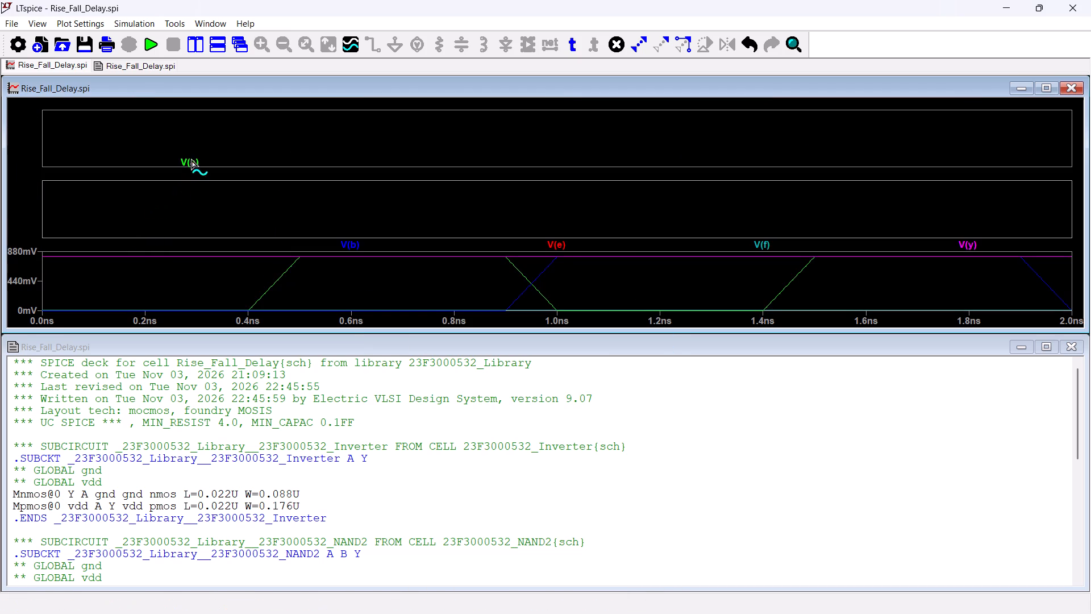
pyautogui.moveTo(191, 159); pyautogui.dragTo(198, 147)
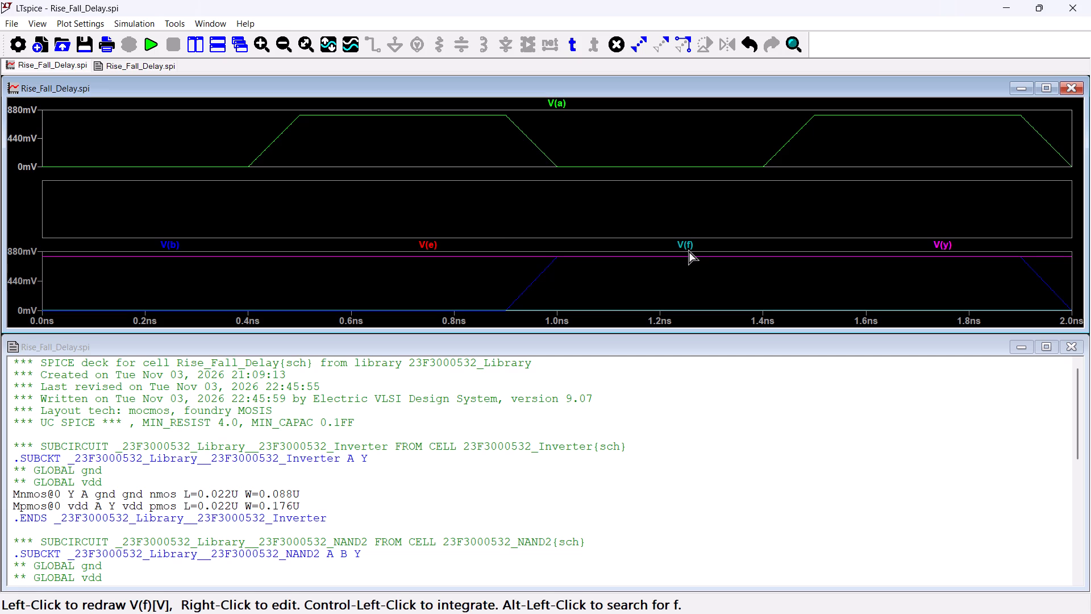
pyautogui.moveTo(688, 249); pyautogui.dragTo(677, 217)
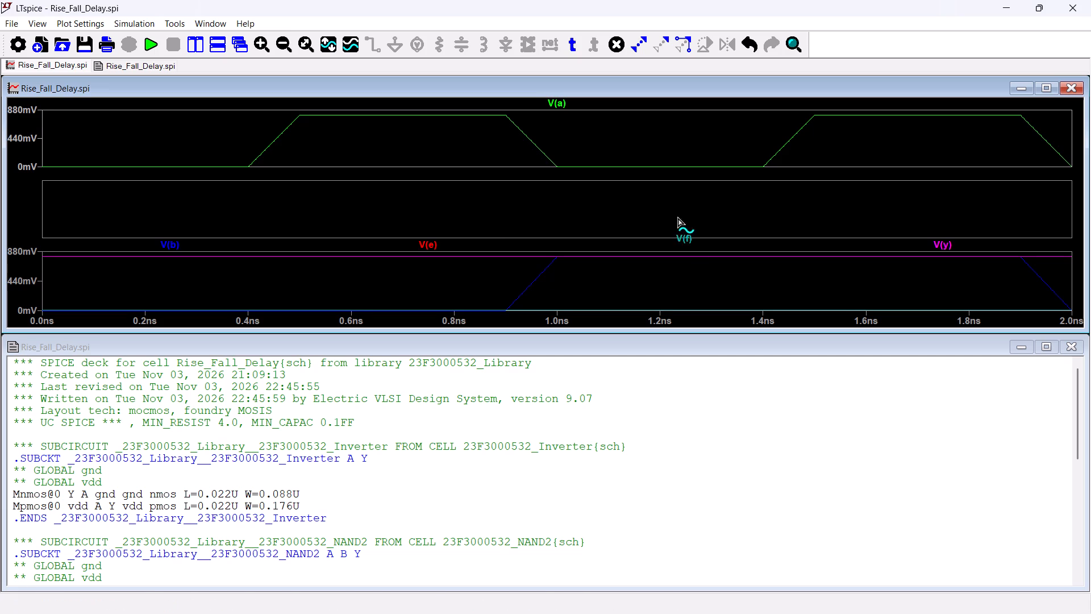
pyautogui.moveTo(677, 217); pyautogui.dragTo(671, 200)
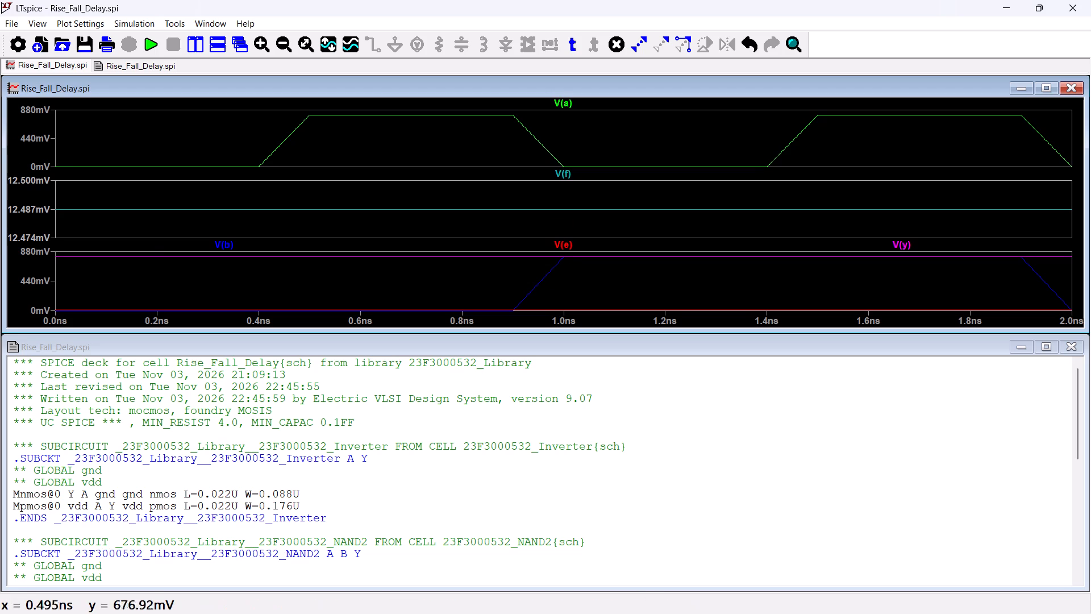
# Add another plot pane directly above the bottom one and move the V(b) trace into it.
pyautogui.rightClick(423, 273)
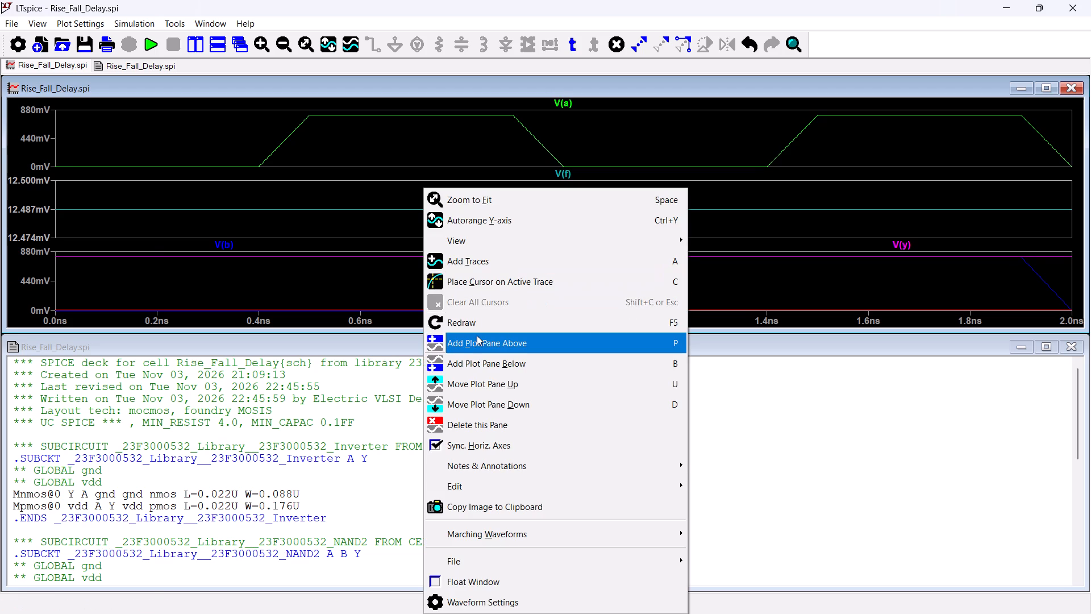
pyautogui.click(474, 337)
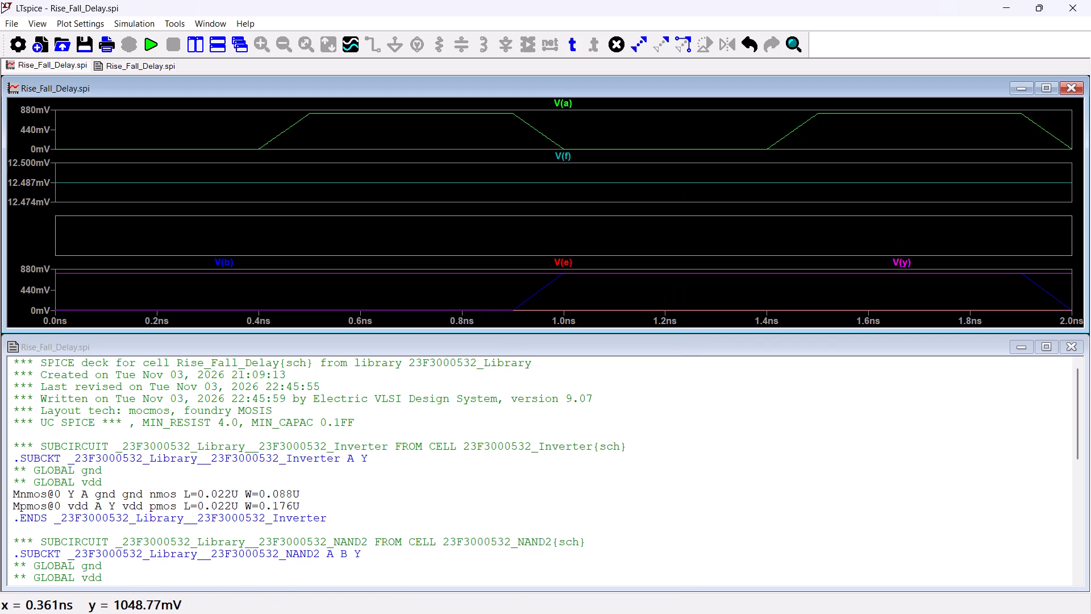
pyautogui.moveTo(232, 262); pyautogui.dragTo(239, 230)
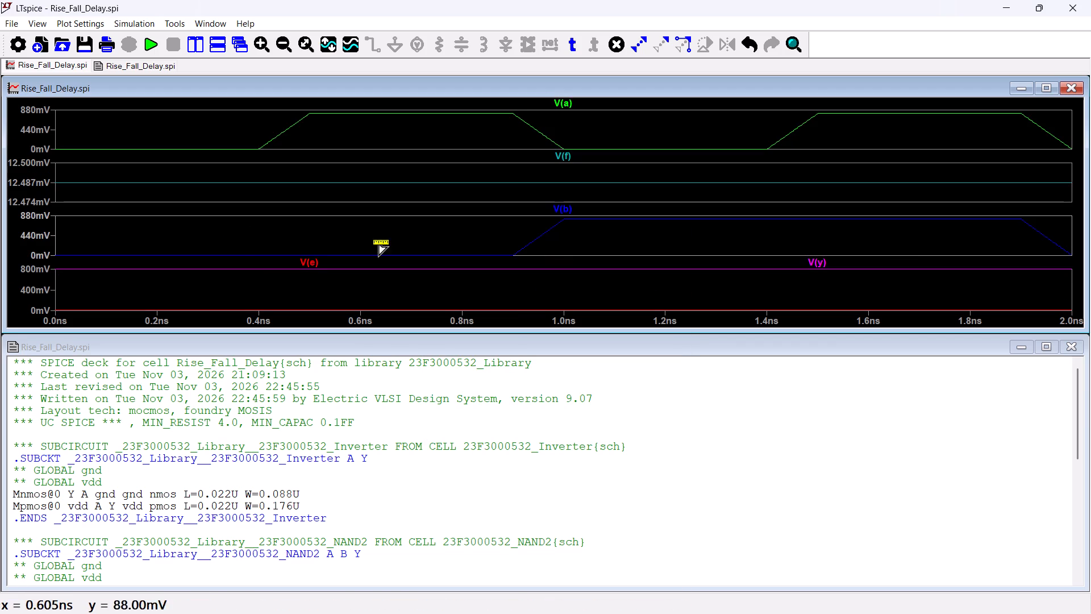
# Add a plot pane directly above the bottom one and move the V(e) trace into it.
pyautogui.rightClick(515, 298)
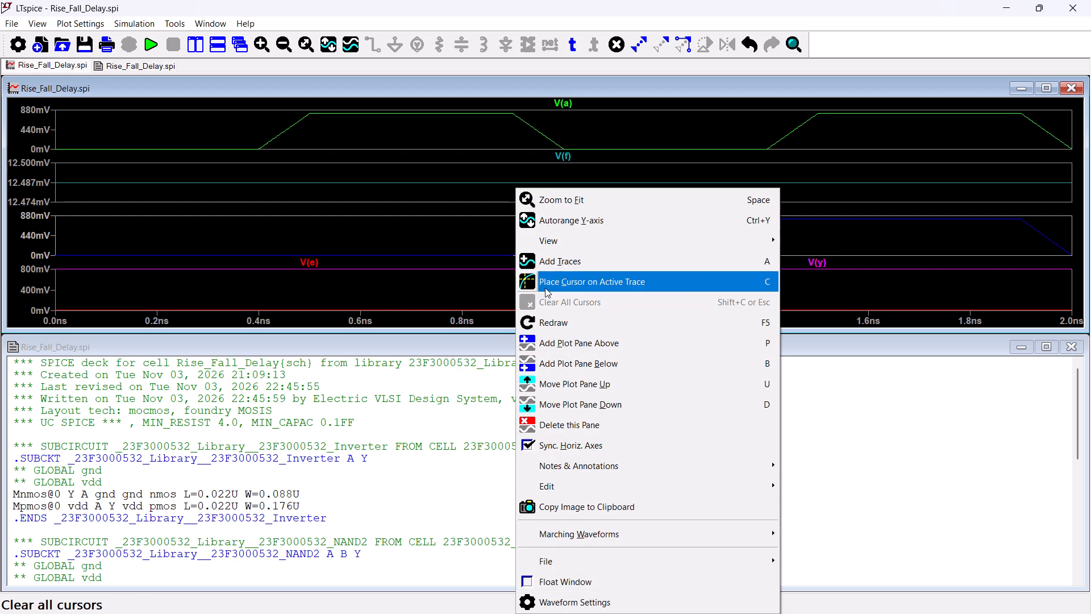
pyautogui.click(550, 335)
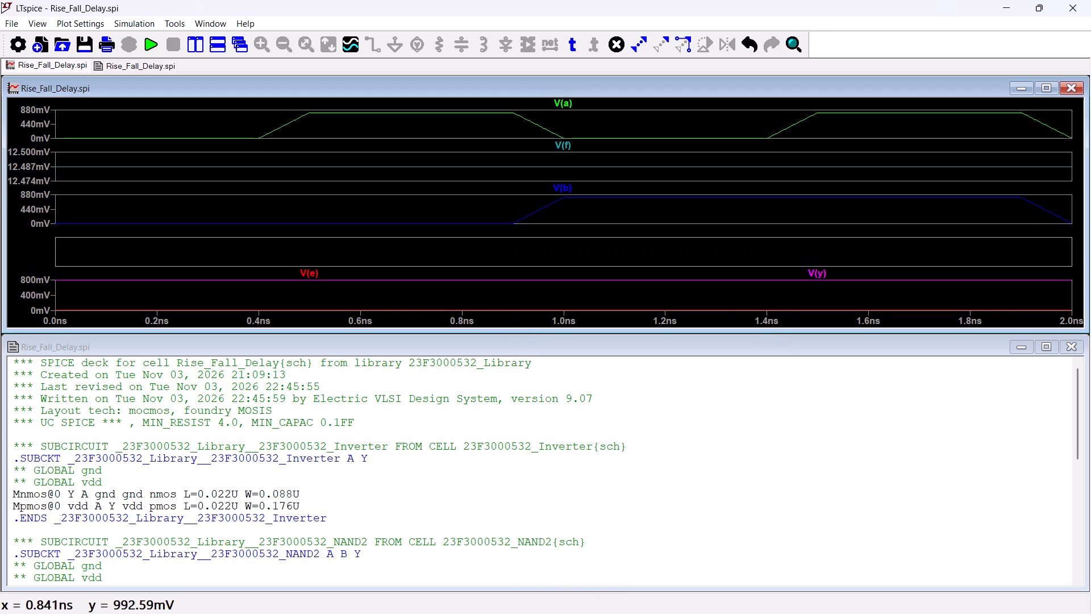
pyautogui.moveTo(313, 276); pyautogui.dragTo(319, 252)
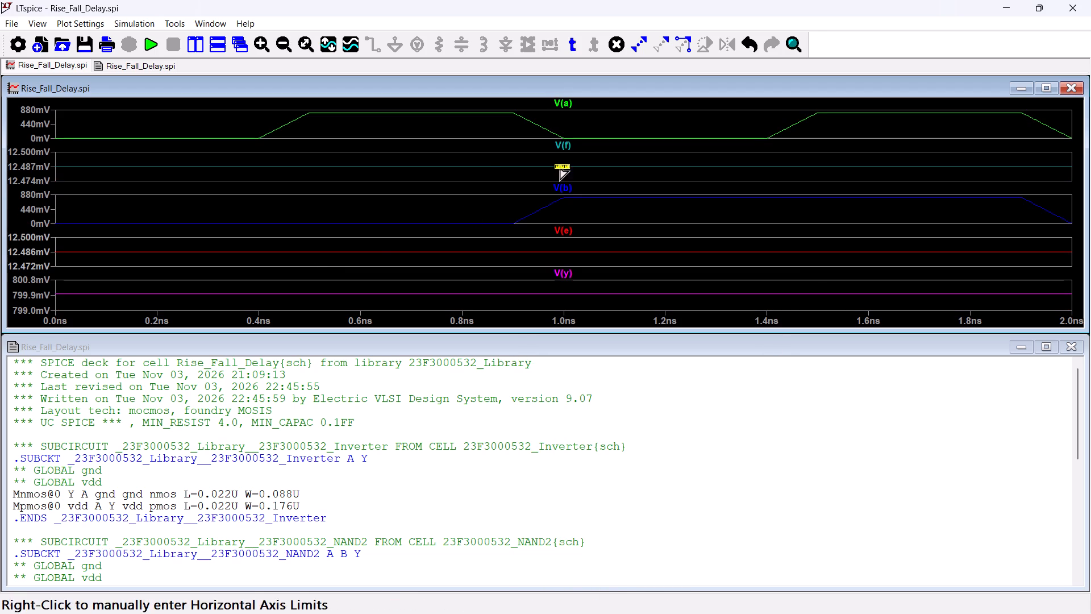
# Move the V(b) trace into the plot pane that holds V(f).
pyautogui.moveTo(561, 189); pyautogui.dragTo(569, 155)
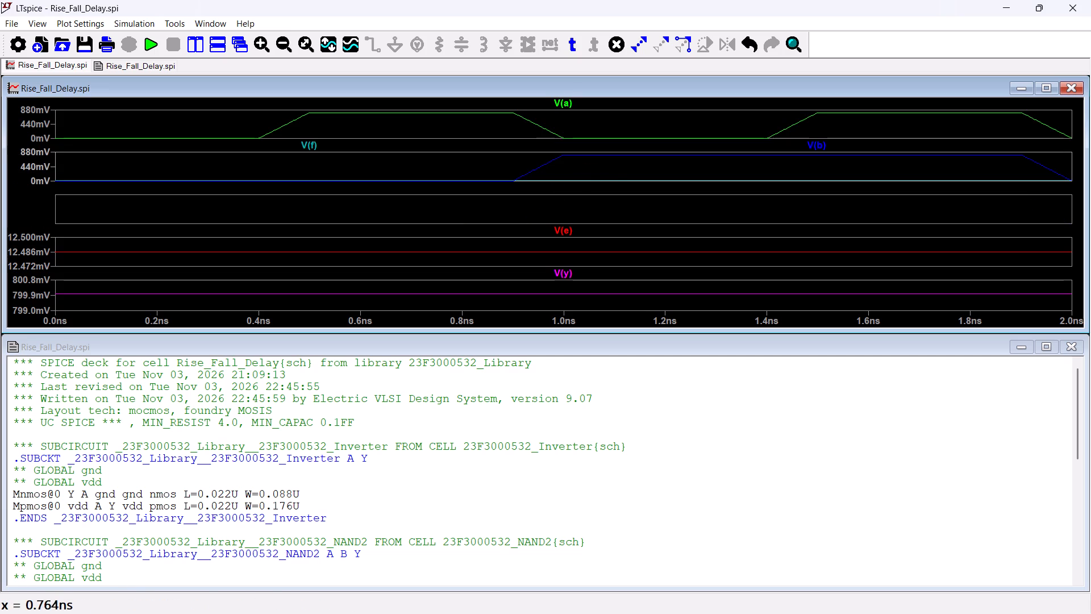
pyautogui.rightClick(41, 201)
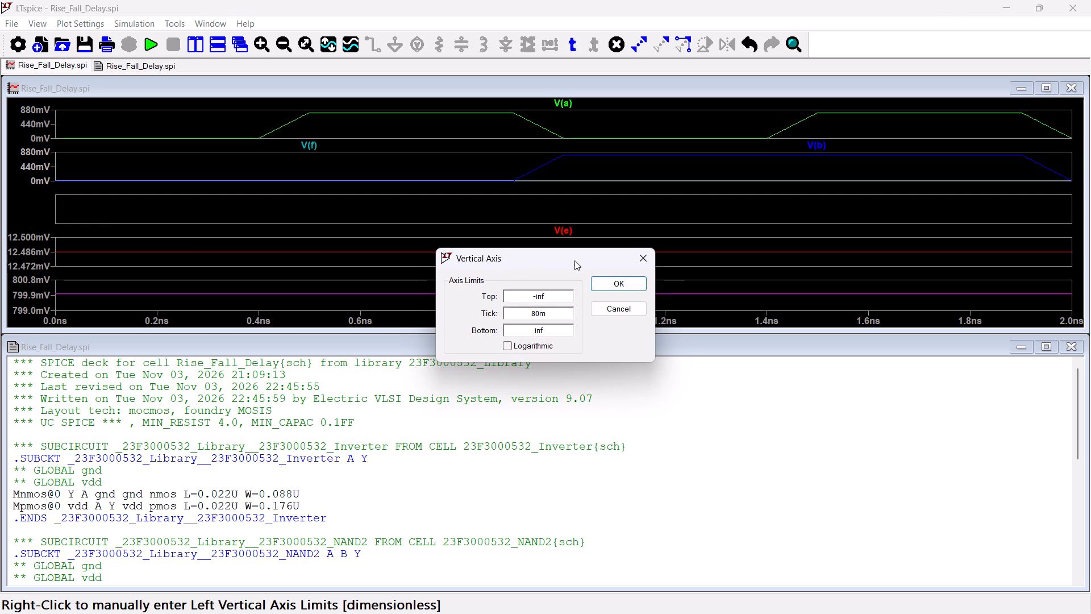
pyautogui.click(652, 260)
# Move the V(e) and V(y) traces up one pane each and delete the empty bottom plot pane.
pyautogui.moveTo(564, 232); pyautogui.dragTo(564, 231)
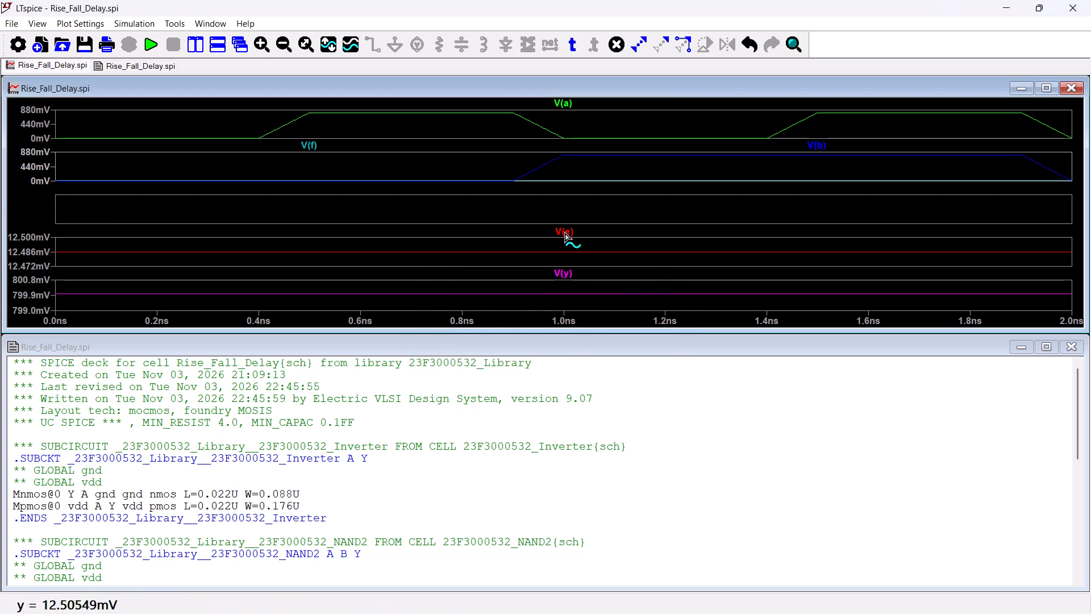
pyautogui.moveTo(564, 231); pyautogui.dragTo(566, 218)
pyautogui.moveTo(561, 272); pyautogui.dragTo(563, 245)
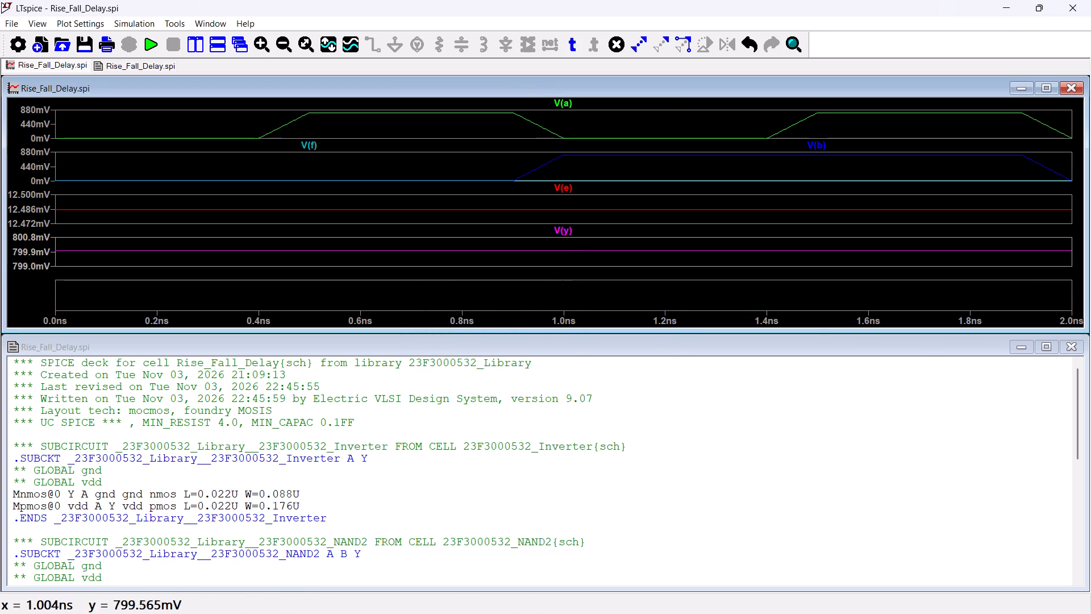
pyautogui.rightClick(557, 291)
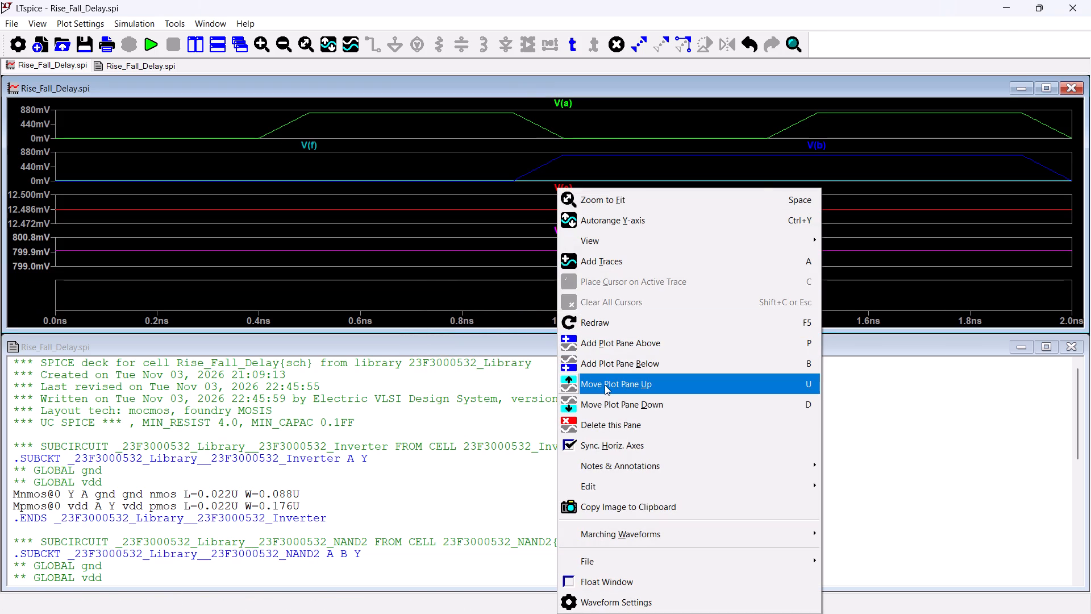
pyautogui.click(671, 421)
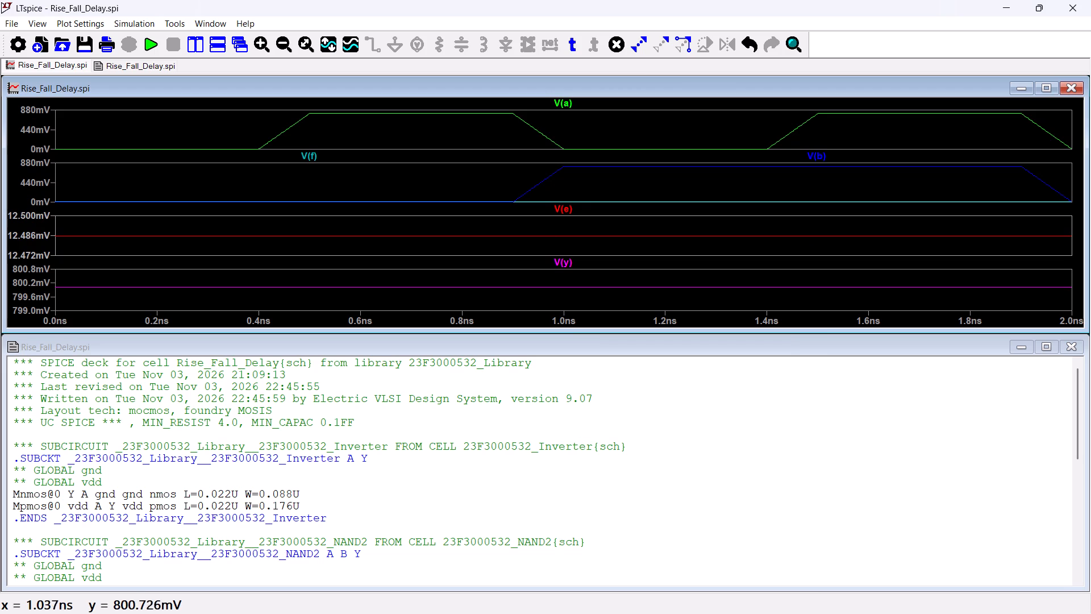
# Close LTspice and return to the Rise_Fall_Delay schematic in Electric with nothing selected.
pyautogui.click(1090, 0)
pyautogui.click(837, 60)
pyautogui.rightClick(837, 60)
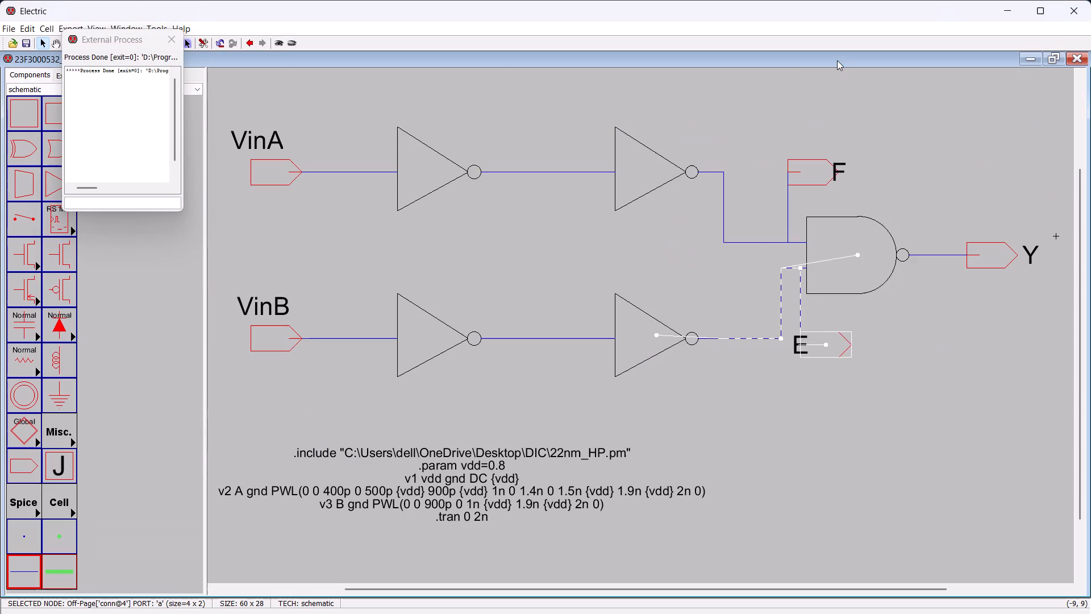
pyautogui.click(607, 256)
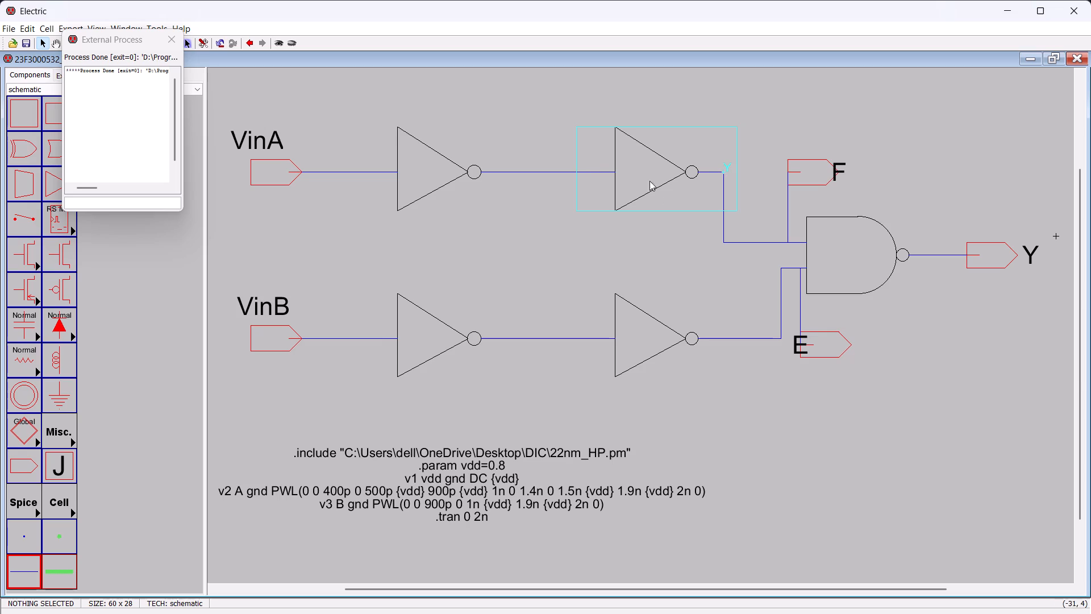
# Delete the wire between the two inverters on the VinA path and redraw it from output Y to input A.
pyautogui.click(520, 133)
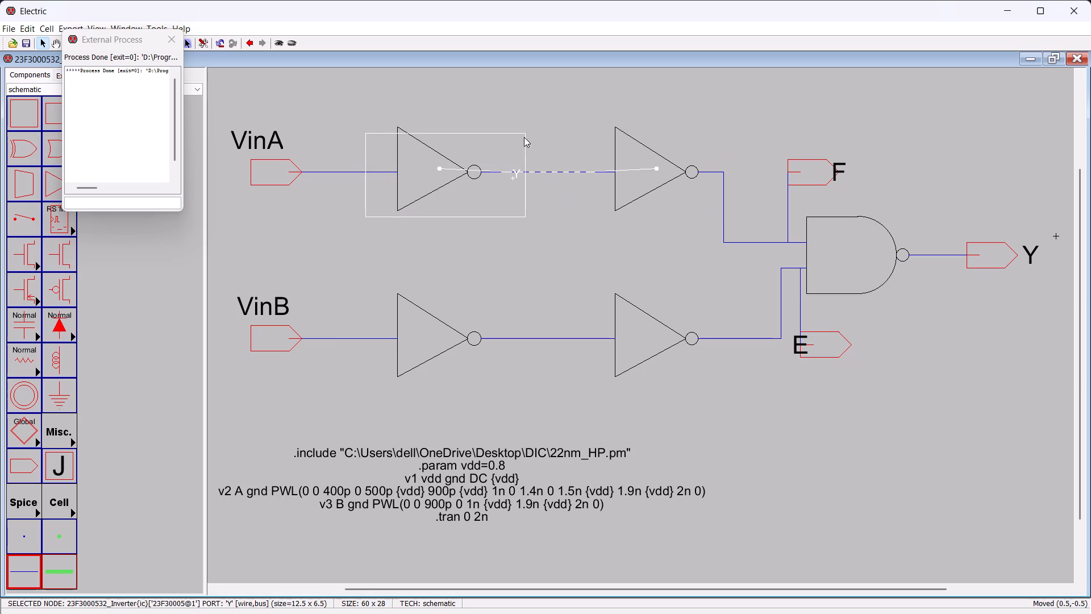
pyautogui.click(601, 115)
pyautogui.moveTo(538, 147); pyautogui.dragTo(547, 227)
pyautogui.press('Delete')
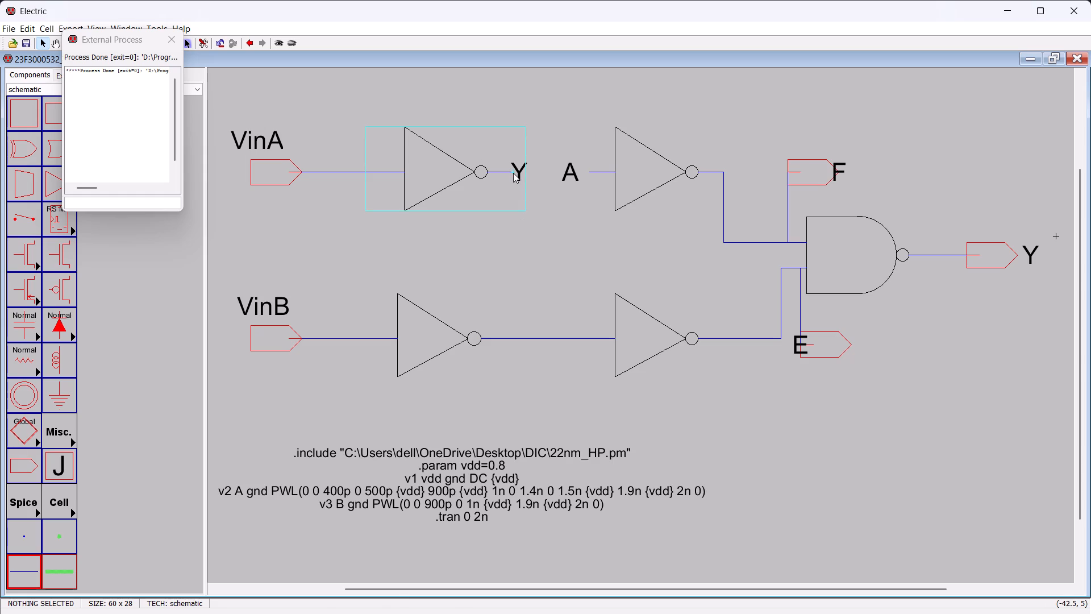
pyautogui.click(513, 173)
pyautogui.rightClick(588, 173)
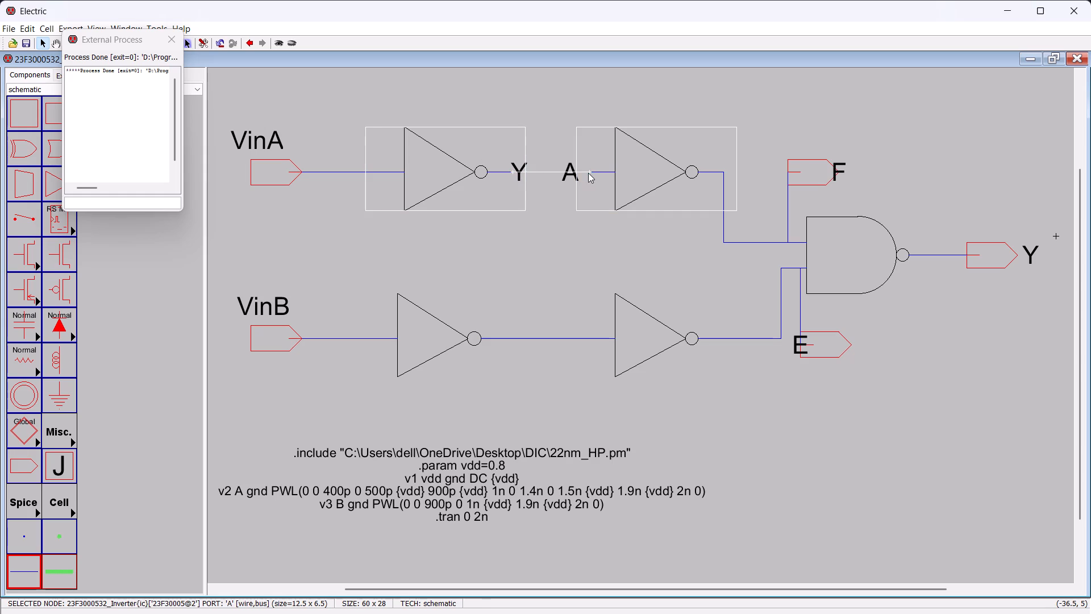
pyautogui.click(765, 127)
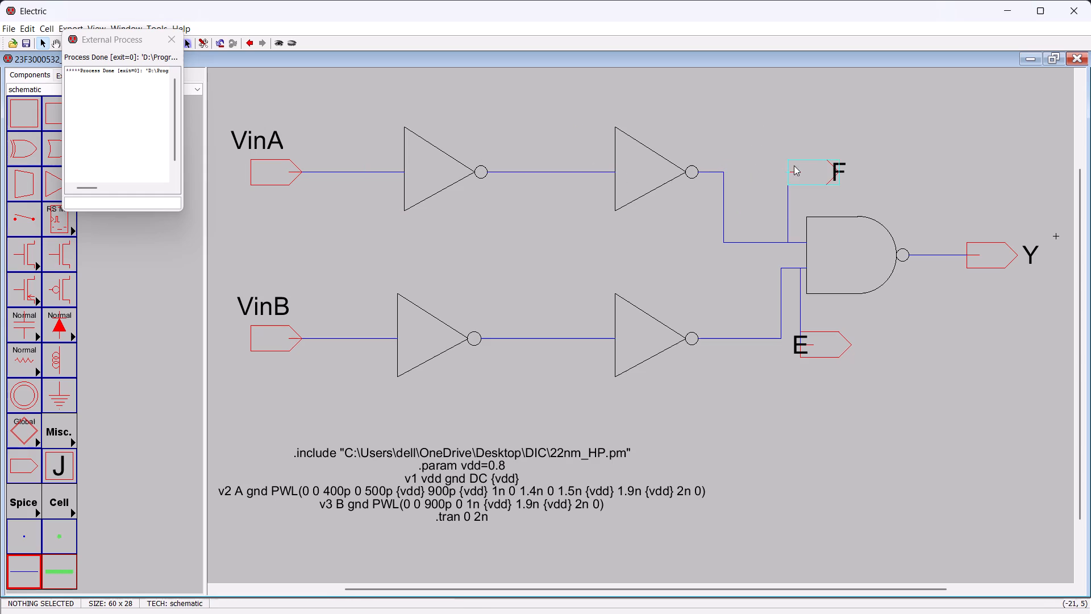
# Delete export F's wire at the NAND's upper input and wire F directly to the second VinA inverter's output.
pyautogui.click(785, 205)
pyautogui.press('Delete')
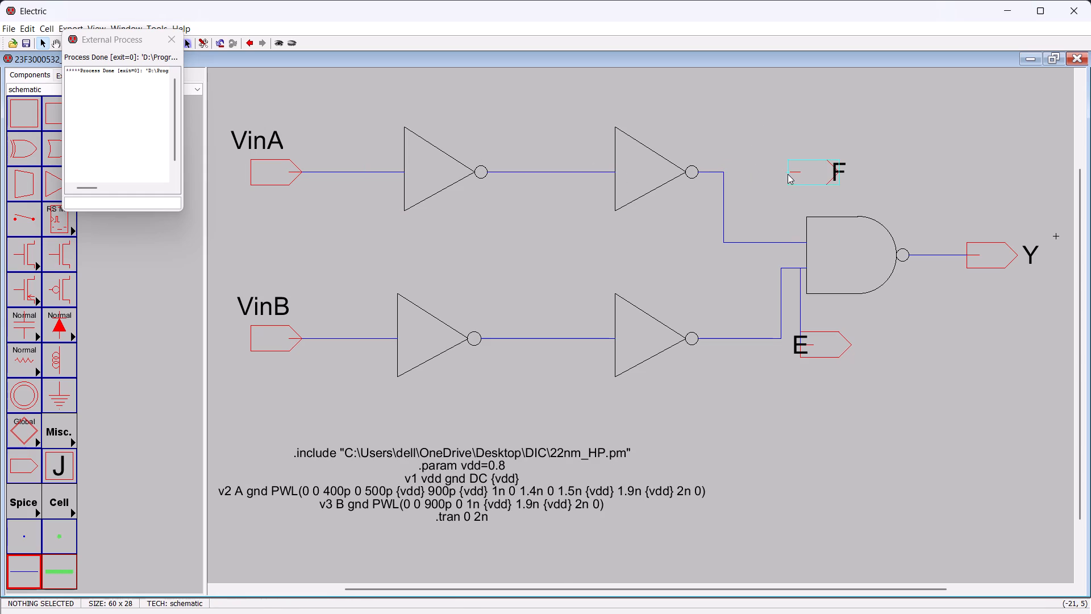
pyautogui.click(788, 174)
pyautogui.rightClick(721, 172)
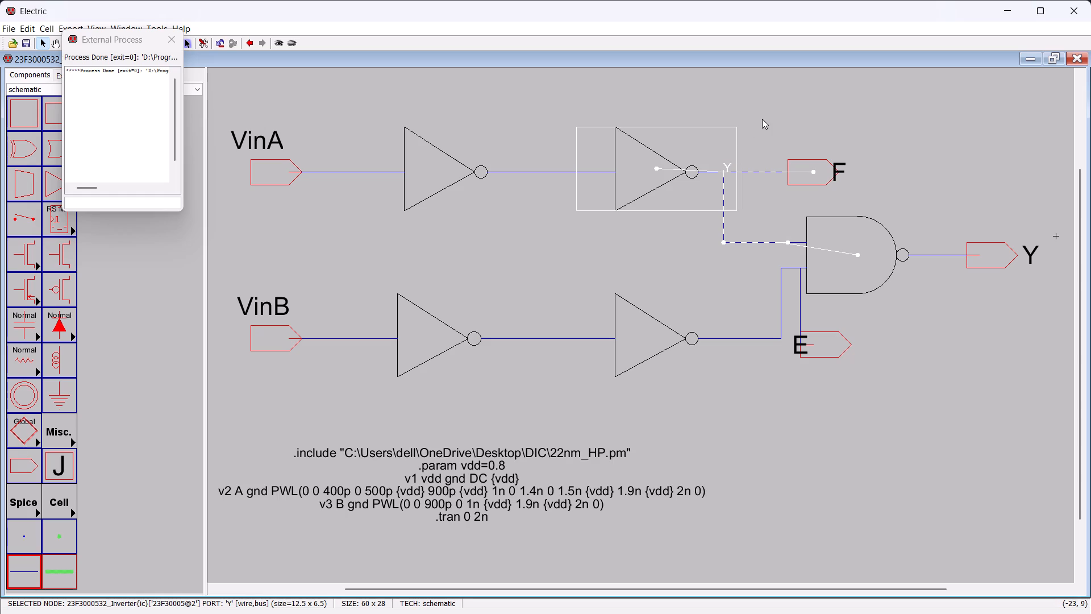
pyautogui.click(762, 119)
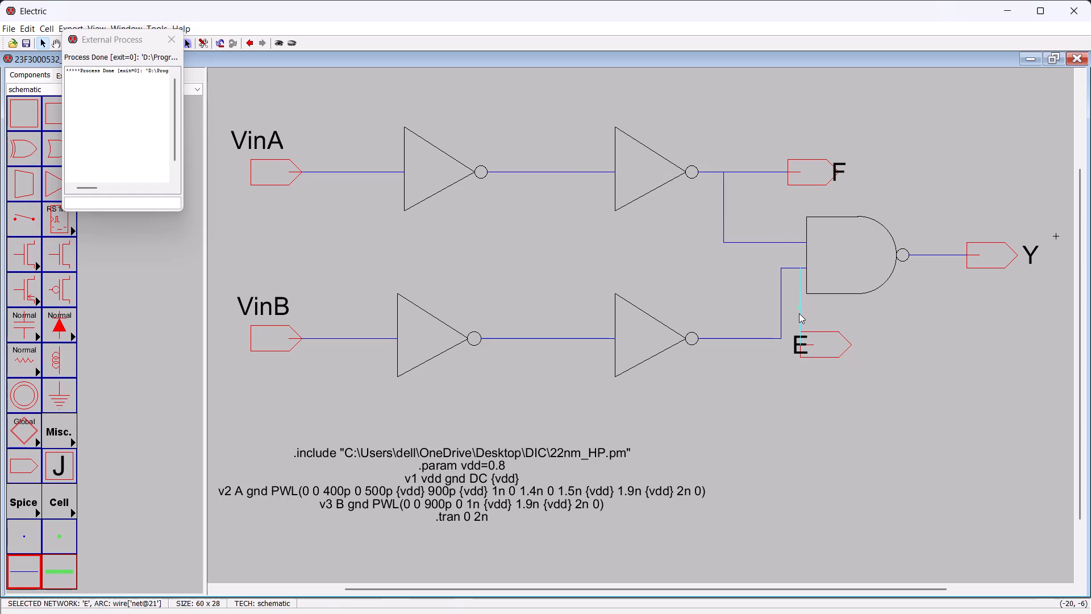
# Delete the wire connecting export E to the NAND's lower input.
pyautogui.click(799, 313)
pyautogui.press('Delete')
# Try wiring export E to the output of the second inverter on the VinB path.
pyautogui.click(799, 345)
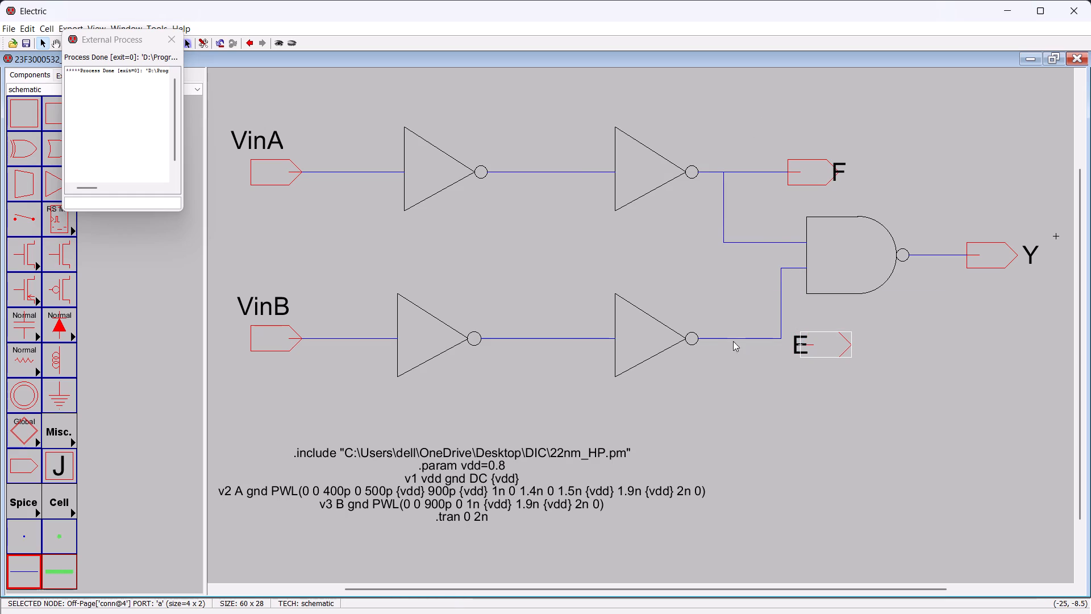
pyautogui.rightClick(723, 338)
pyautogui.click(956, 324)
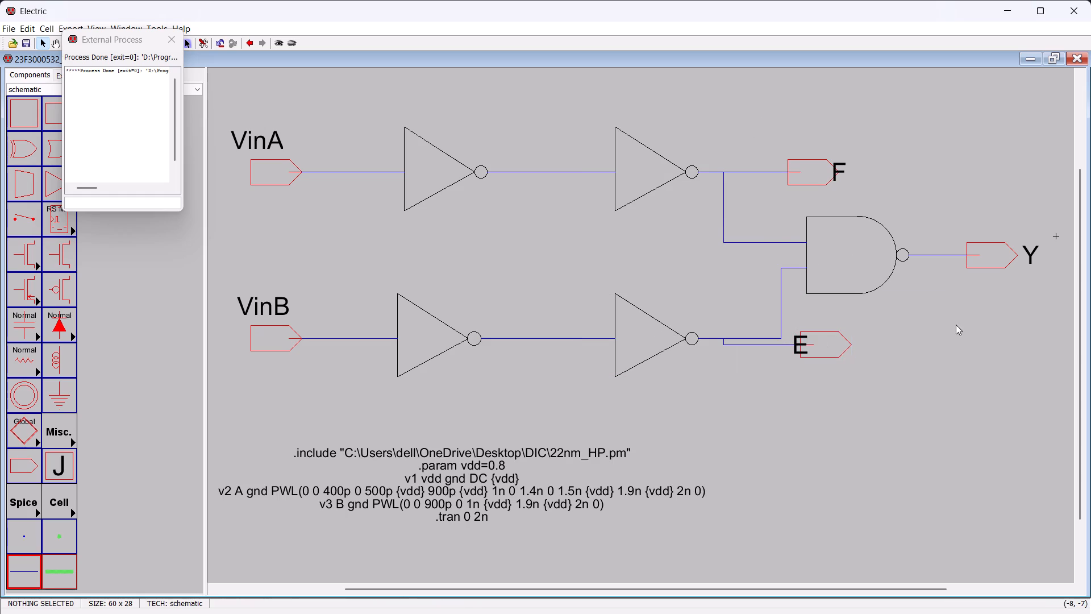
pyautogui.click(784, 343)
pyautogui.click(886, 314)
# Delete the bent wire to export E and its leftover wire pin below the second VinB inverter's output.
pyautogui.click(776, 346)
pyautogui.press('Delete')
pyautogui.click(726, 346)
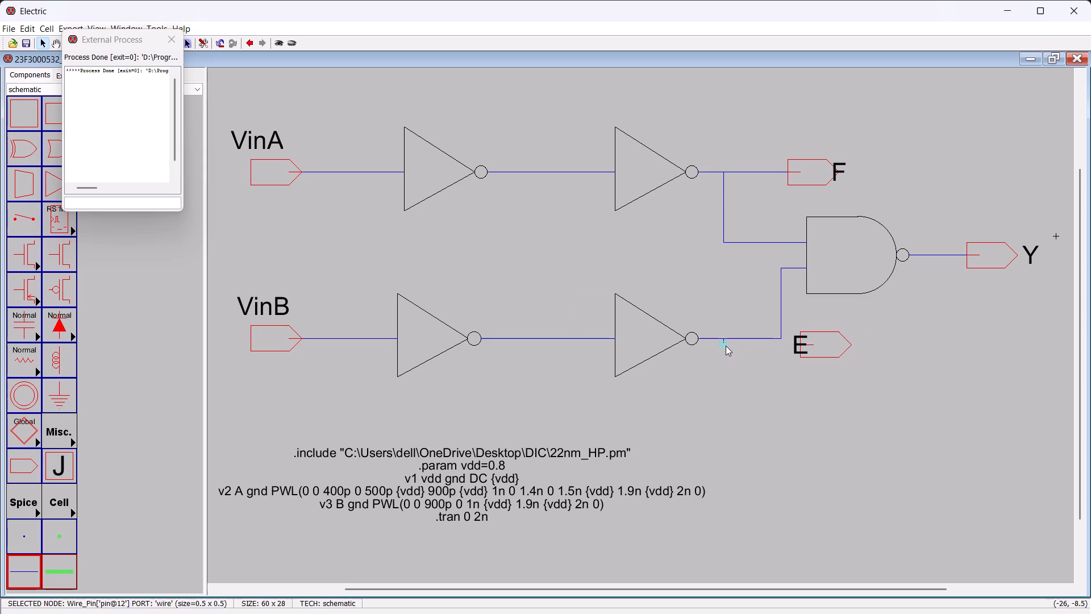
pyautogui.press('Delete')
# Move the export E connector about 2 units away from the NAND input wire and place its label at the connector's tip.
pyautogui.moveTo(799, 320); pyautogui.dragTo(871, 371)
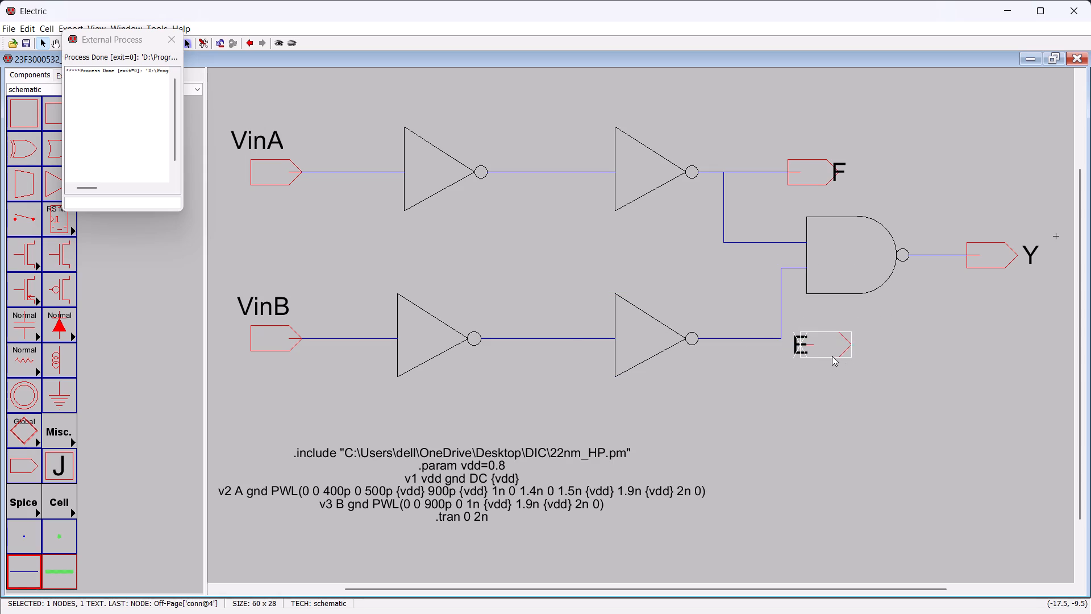
pyautogui.moveTo(832, 355); pyautogui.dragTo(859, 356)
pyautogui.click(925, 382)
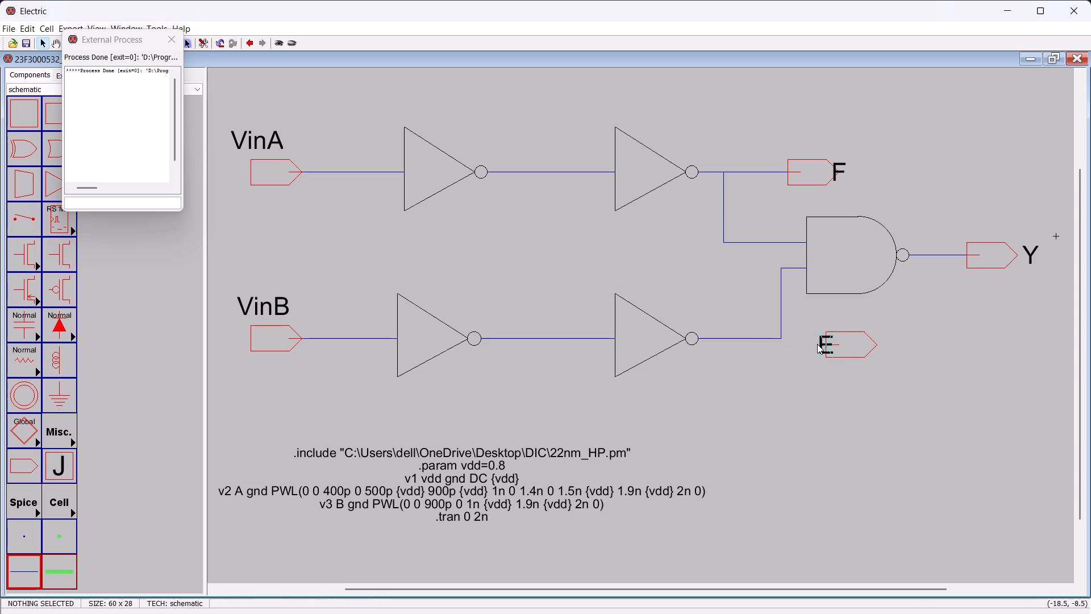
pyautogui.moveTo(822, 346); pyautogui.dragTo(880, 346)
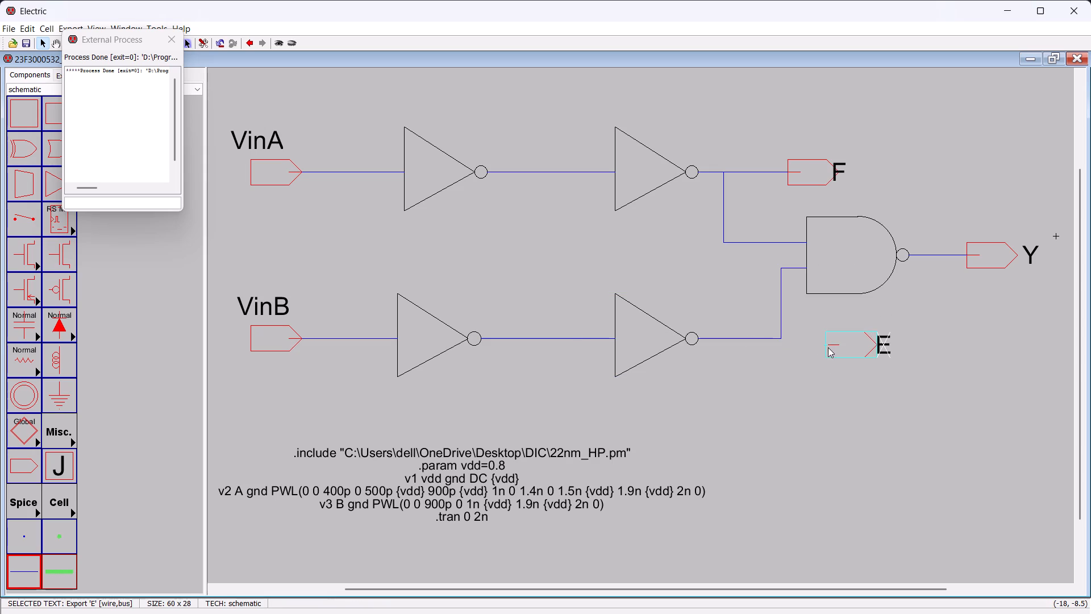
# Wire export E to the corner of the second VinB inverter's output wire and raise the connector to straighten the connection.
pyautogui.click(825, 346)
pyautogui.rightClick(781, 340)
pyautogui.click(773, 391)
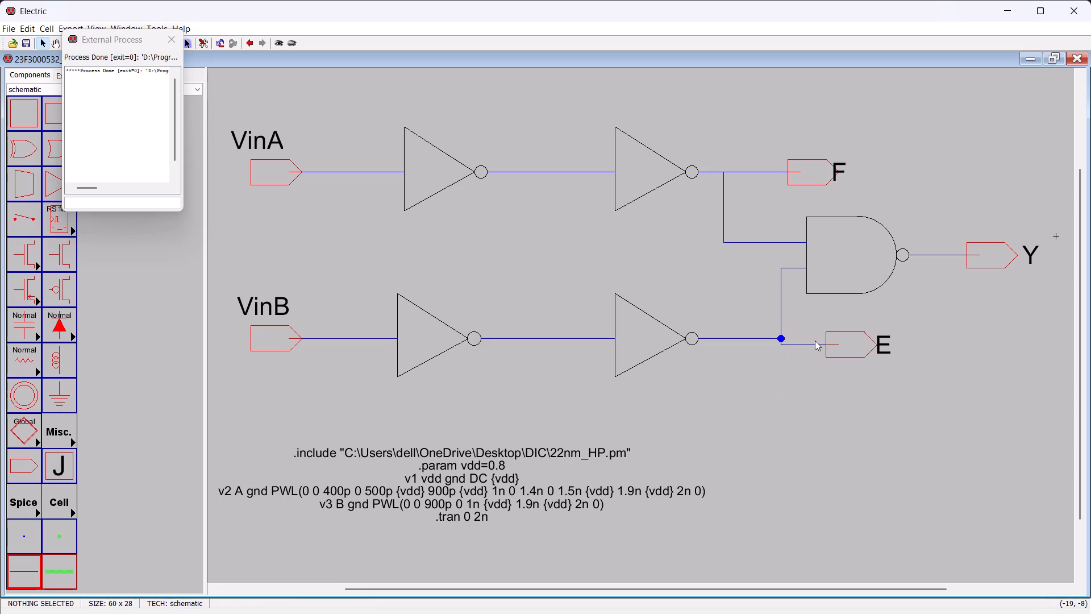
pyautogui.moveTo(819, 327); pyautogui.dragTo(913, 366)
pyautogui.moveTo(850, 342); pyautogui.dragTo(851, 336)
pyautogui.click(840, 372)
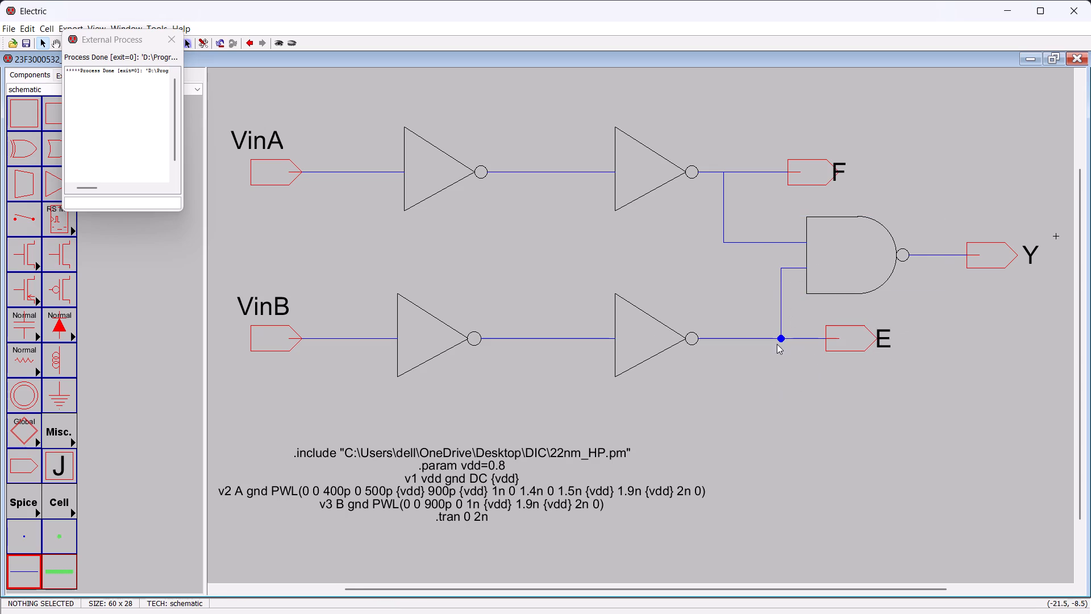
# Delete the wire between the two inverters on the VinB path and redraw it from output Y to input A.
pyautogui.click(552, 342)
pyautogui.click(548, 341)
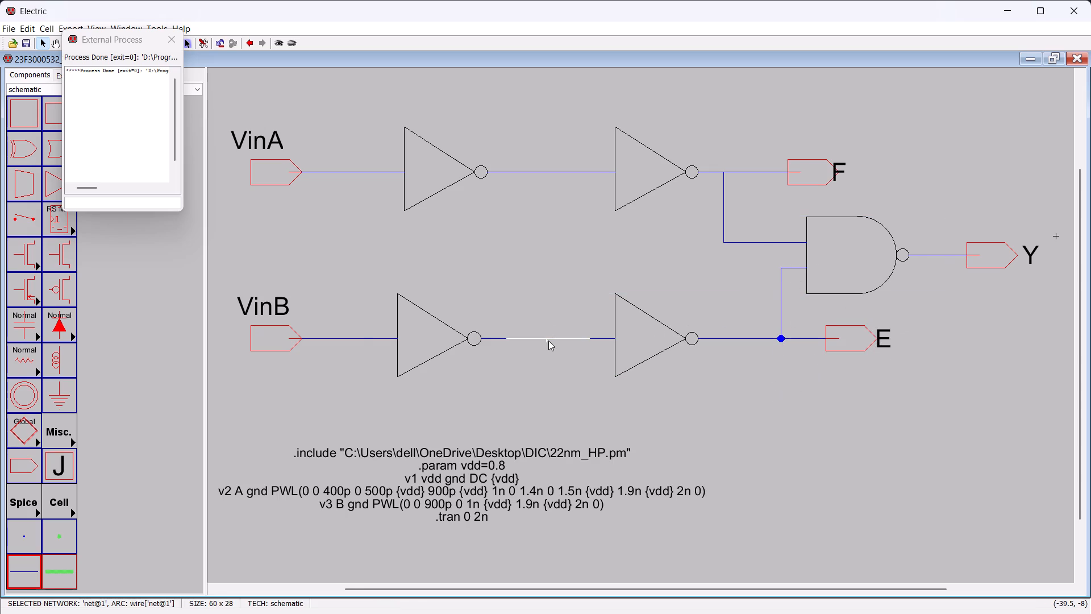
pyautogui.press('Delete')
pyautogui.click(506, 338)
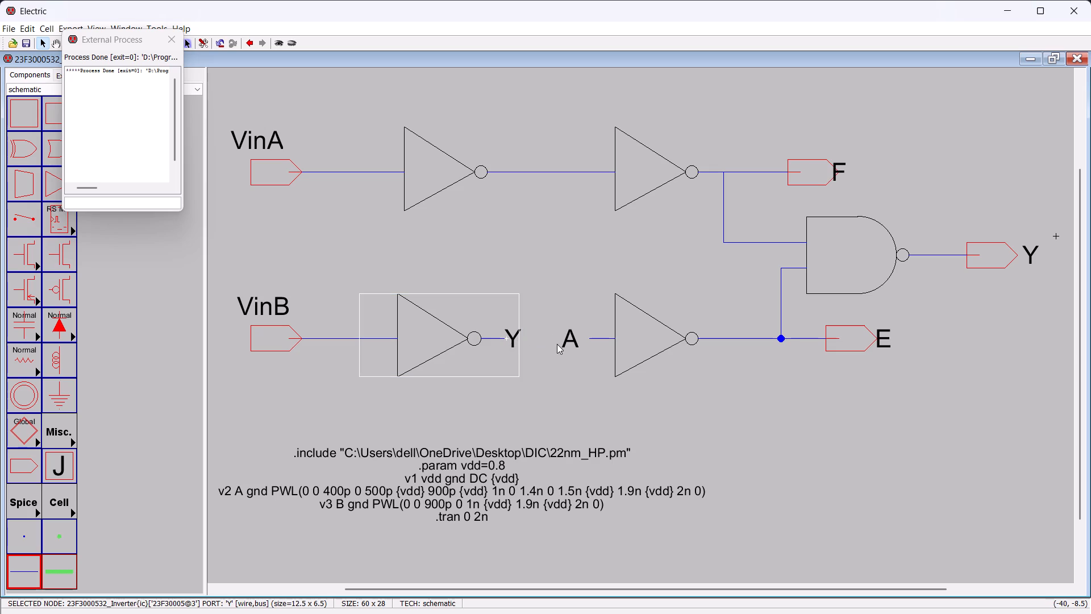
pyautogui.rightClick(589, 338)
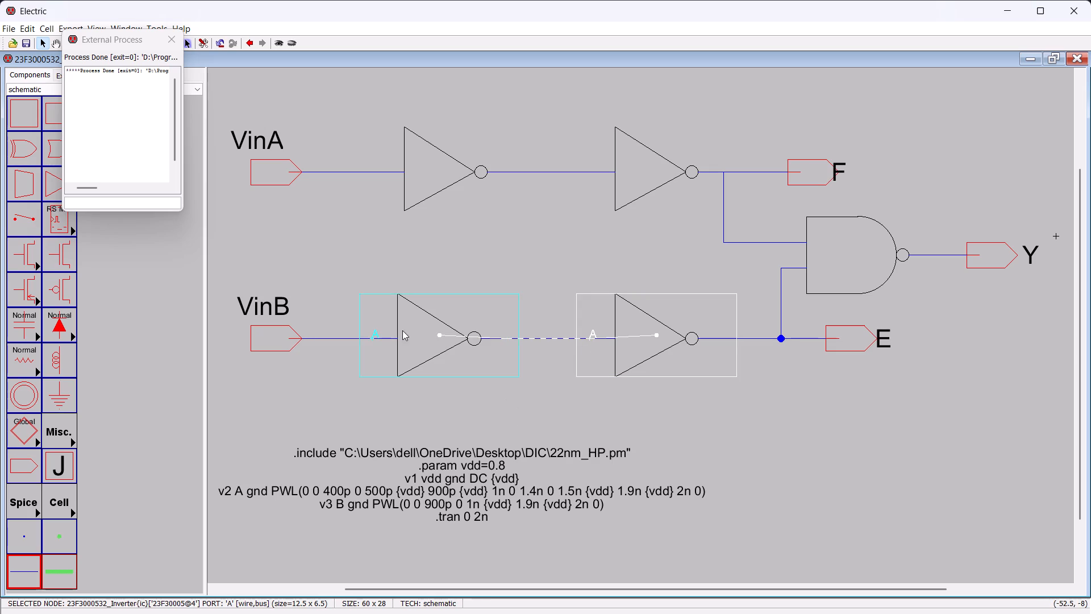
# Delete the wire between the VinB connector and the first VinB inverter, and redraw it from input A to the connector.
pyautogui.click(329, 339)
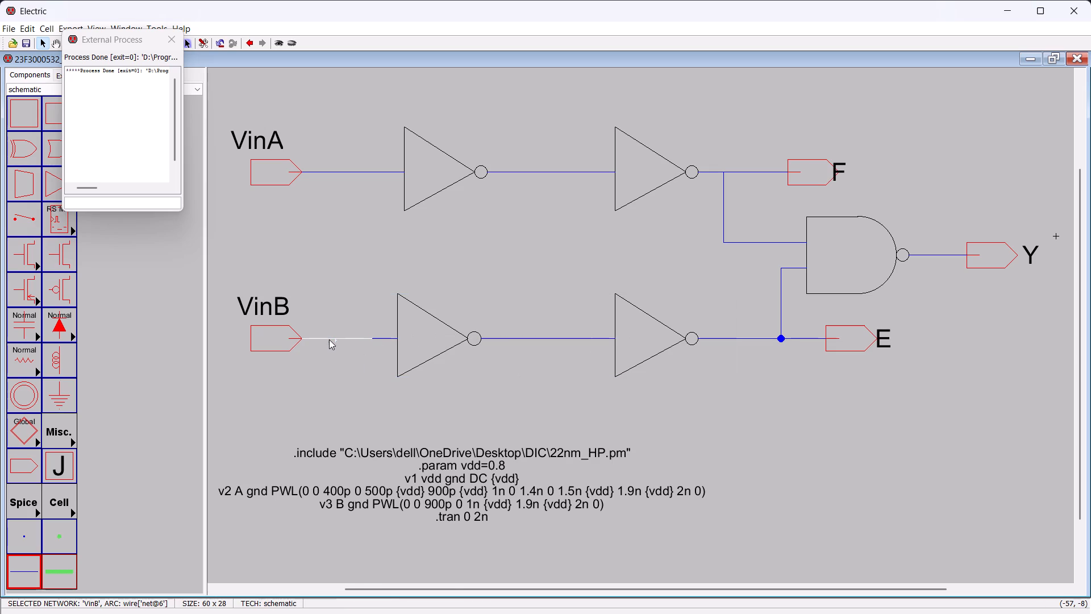
pyautogui.click(374, 340)
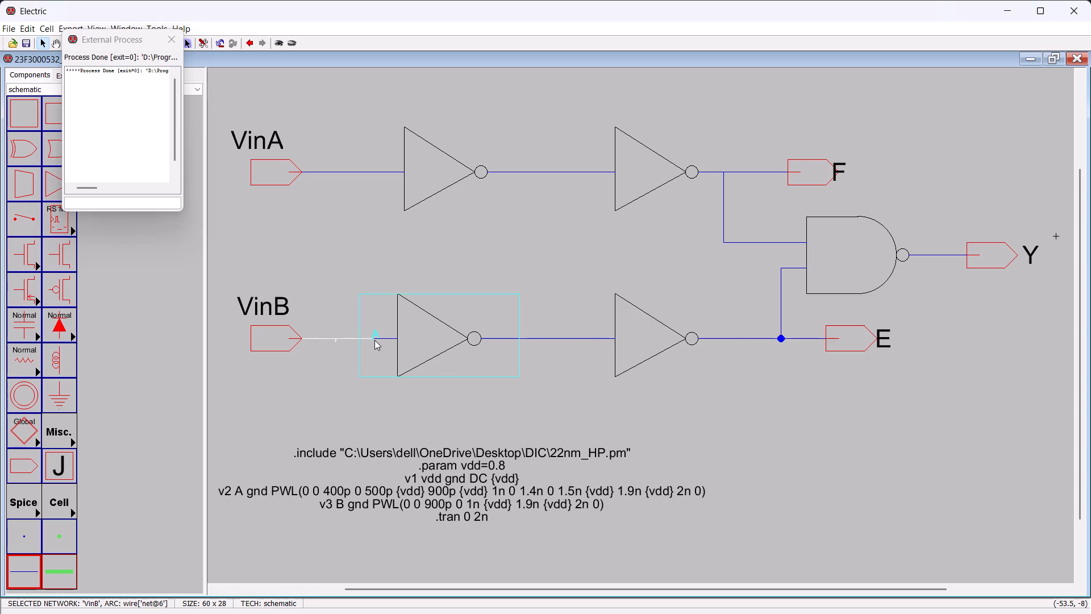
pyautogui.click(341, 294)
pyautogui.click(339, 336)
pyautogui.press('Delete')
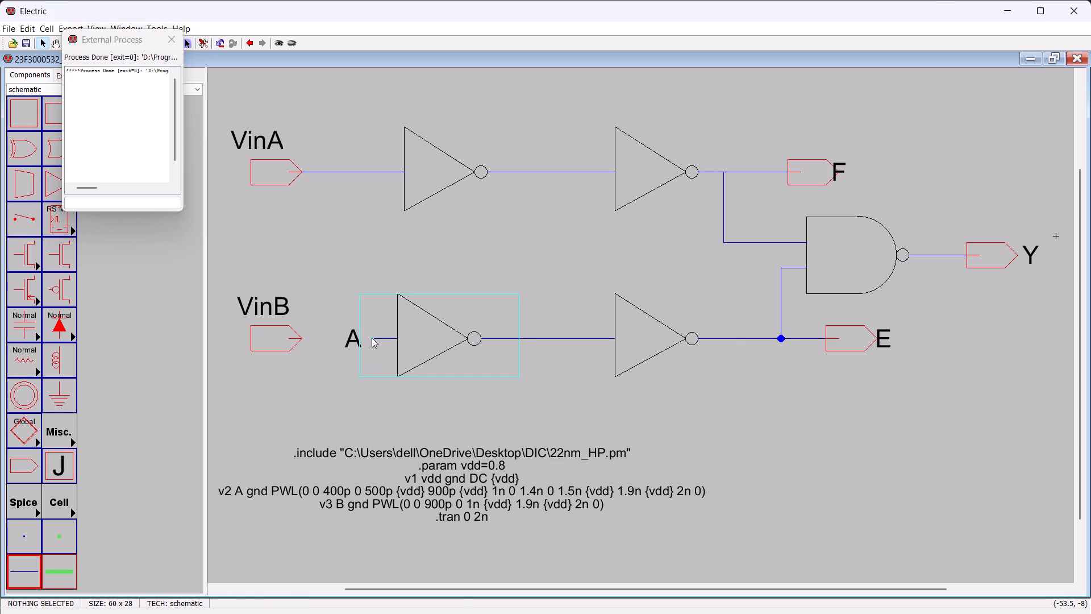
pyautogui.click(372, 338)
pyautogui.rightClick(303, 338)
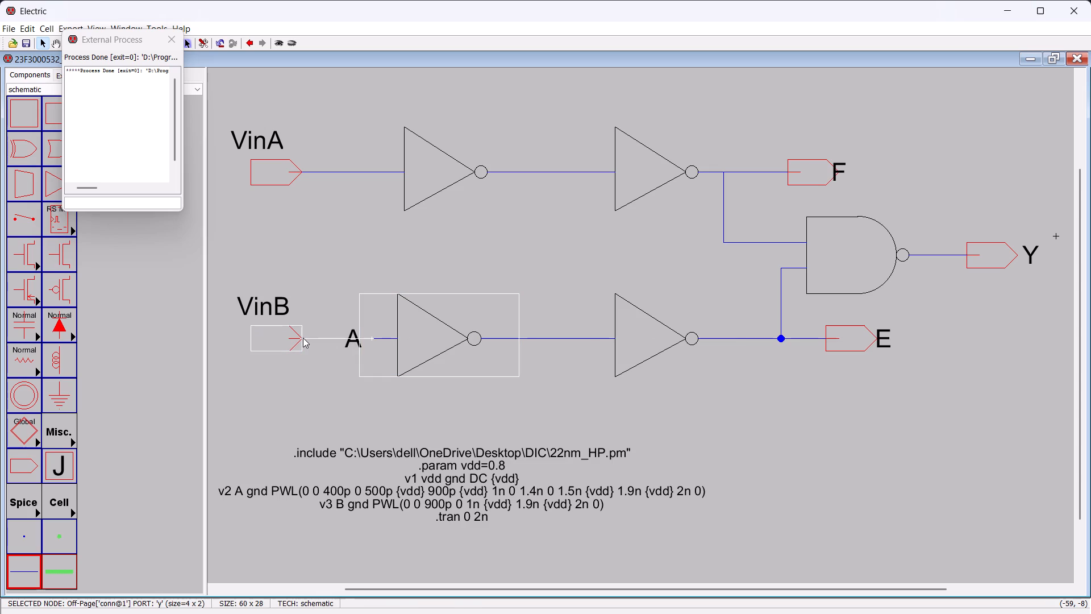
pyautogui.click(297, 413)
pyautogui.click(293, 342)
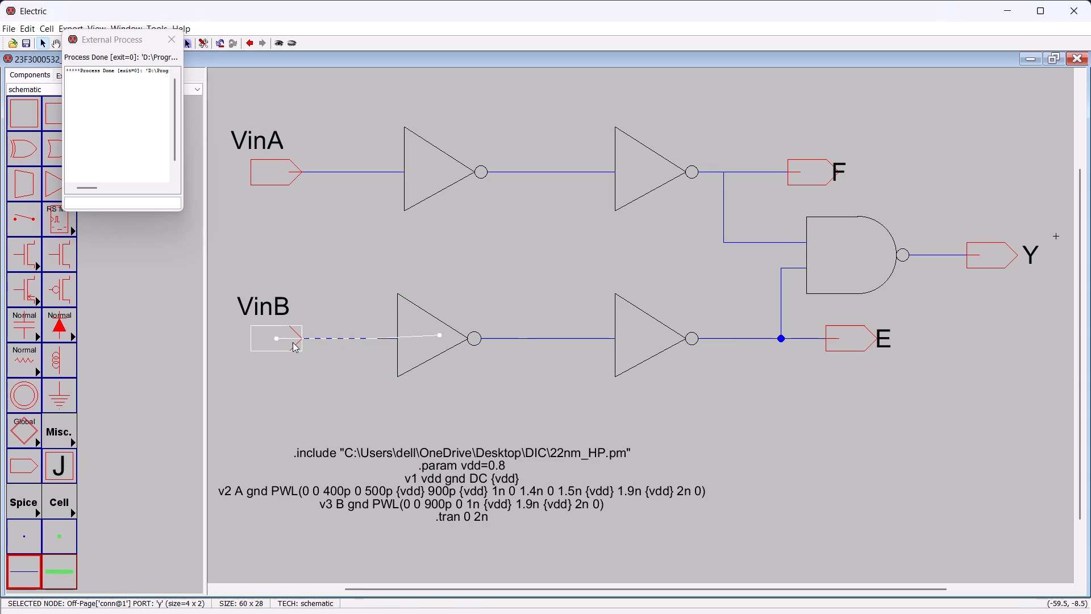
# Check which A and Y ports connect the wires on each inverter of the VinB and VinA paths.
pyautogui.click(463, 338)
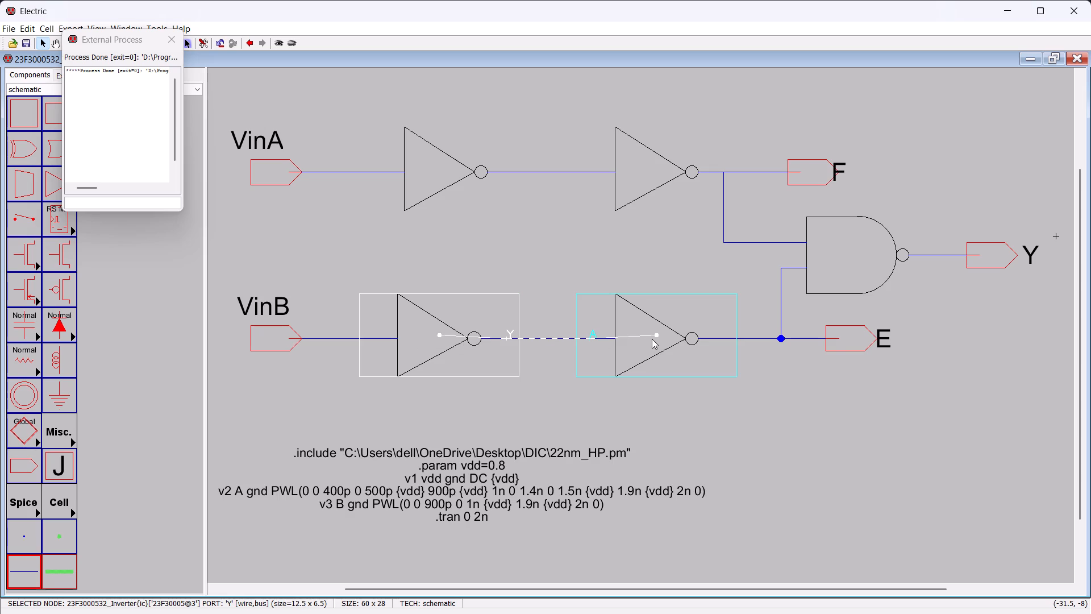
pyautogui.click(652, 339)
pyautogui.click(674, 341)
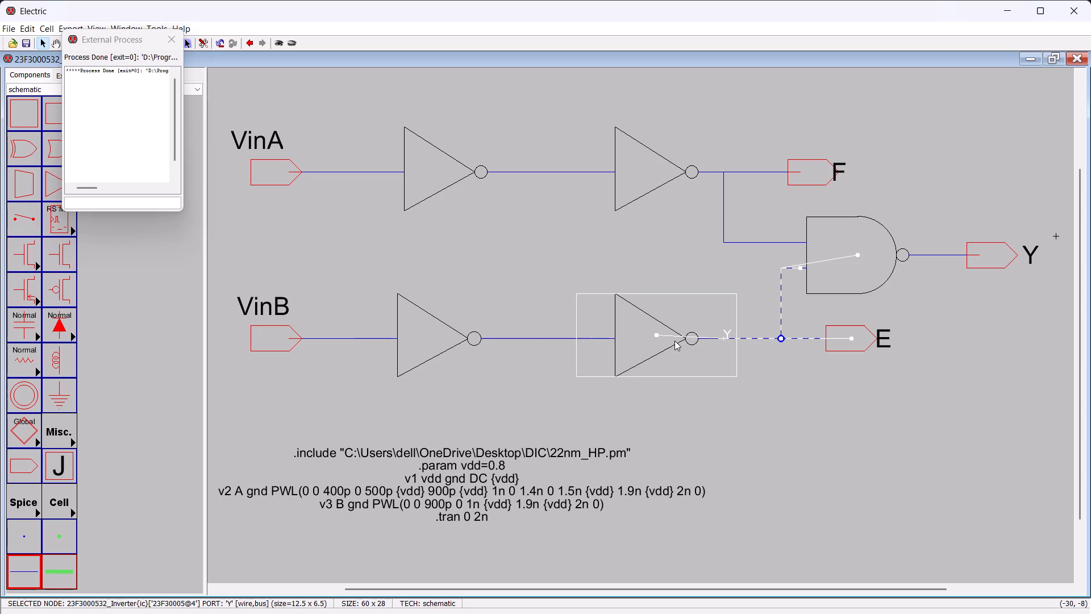
pyautogui.click(635, 343)
pyautogui.click(684, 342)
pyautogui.click(424, 170)
pyautogui.click(485, 174)
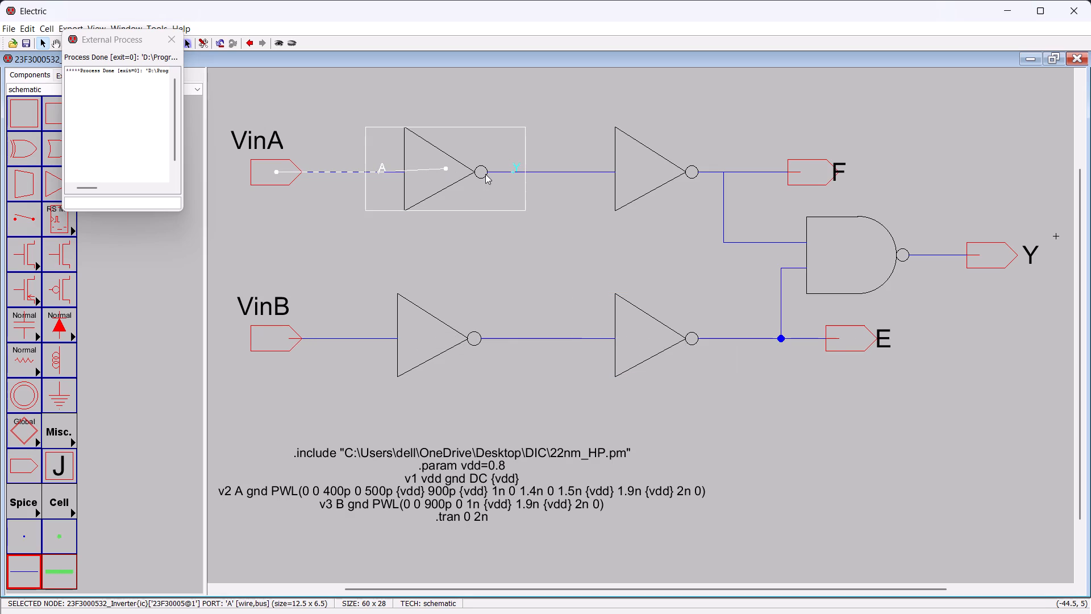
pyautogui.click(659, 179)
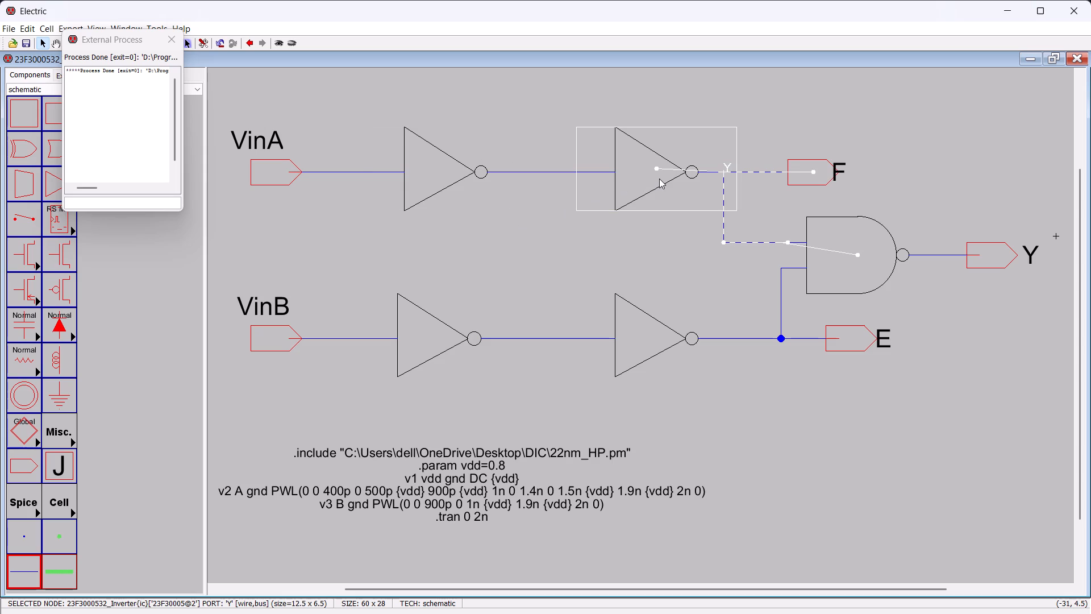
pyautogui.click(925, 164)
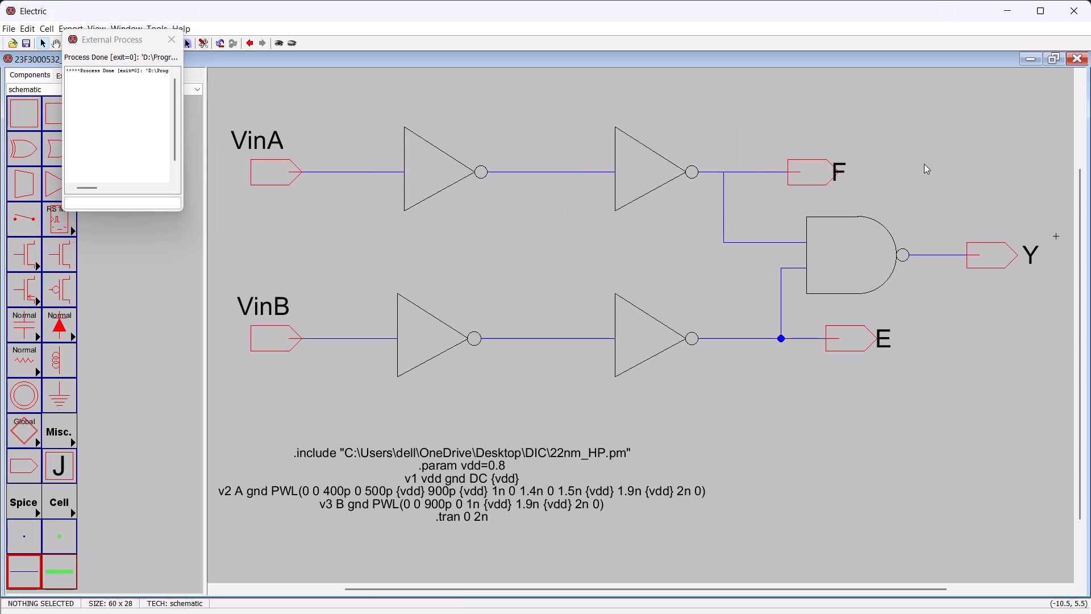
# Write the SPICE deck for Rise_Fall_Delay, run it in LTspice, and tile the waveform and netlist windows one above the other.
pyautogui.click(180, 41)
pyautogui.click(166, 32)
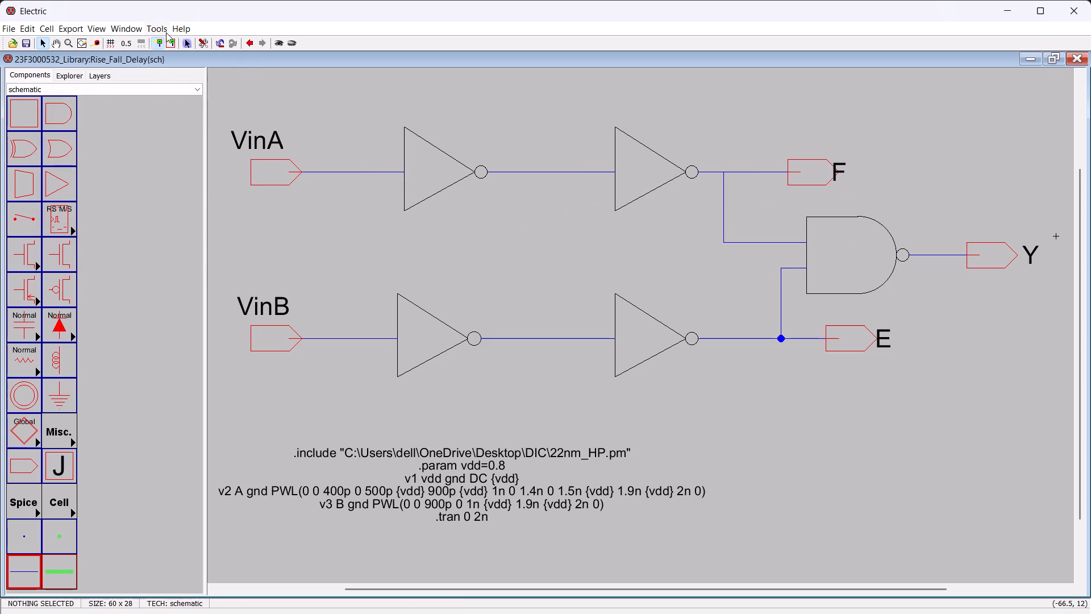
pyautogui.click(286, 68)
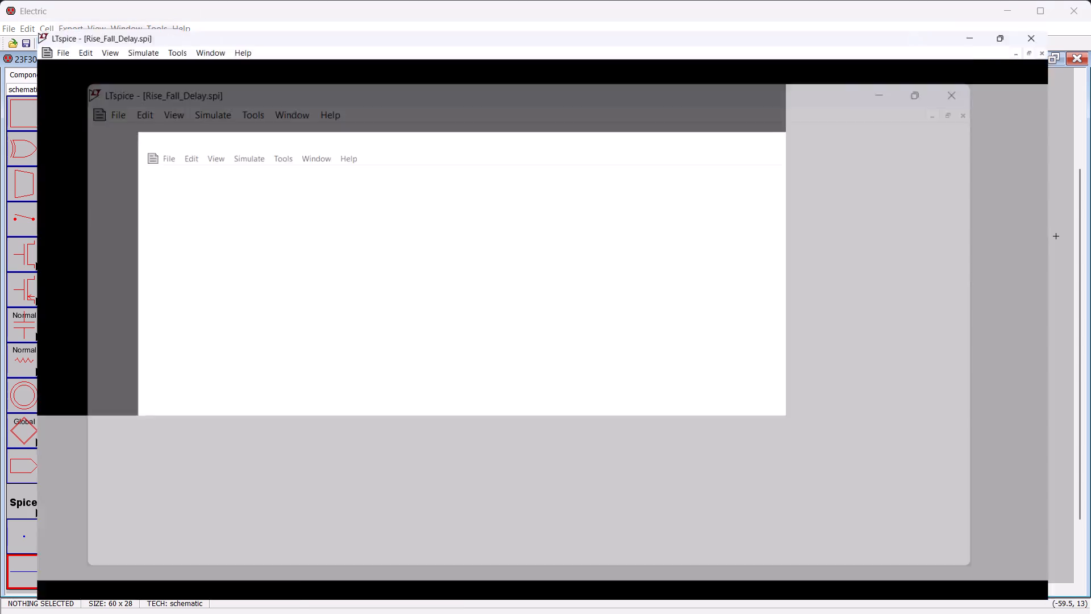
pyautogui.click(223, 46)
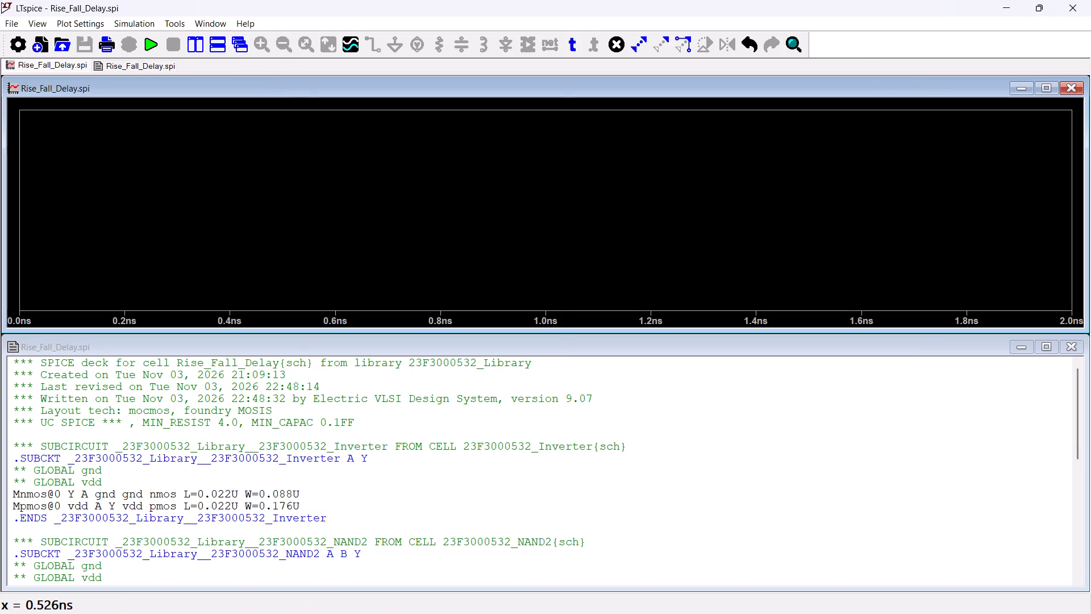
# Add a second plot pane, plot V(a) and V(e), and move the V(e) trace into the empty lower pane.
pyautogui.rightClick(297, 125)
pyautogui.click(353, 272)
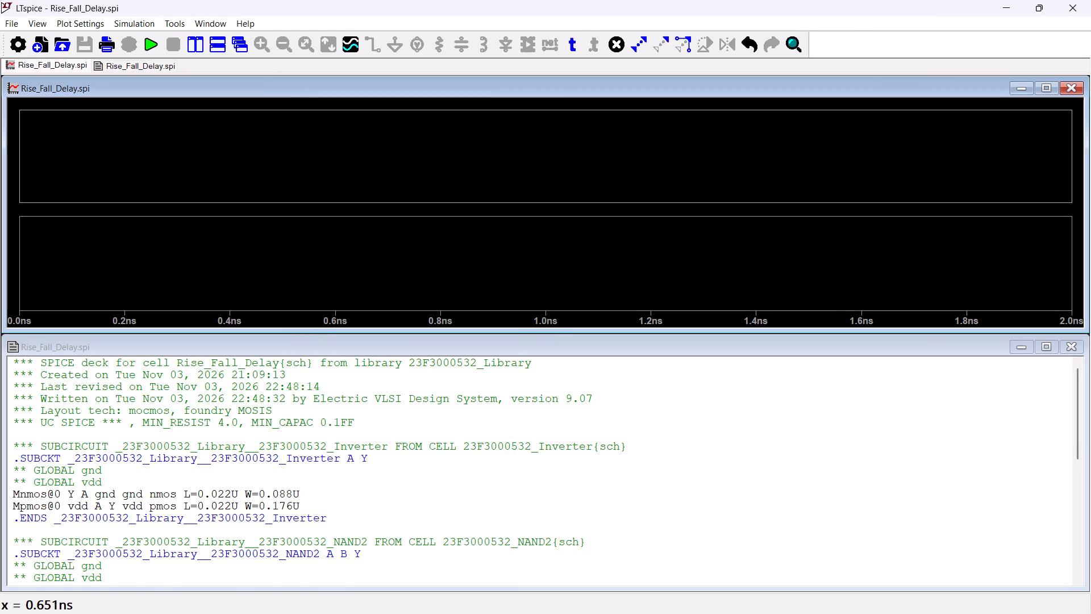
pyautogui.rightClick(327, 161)
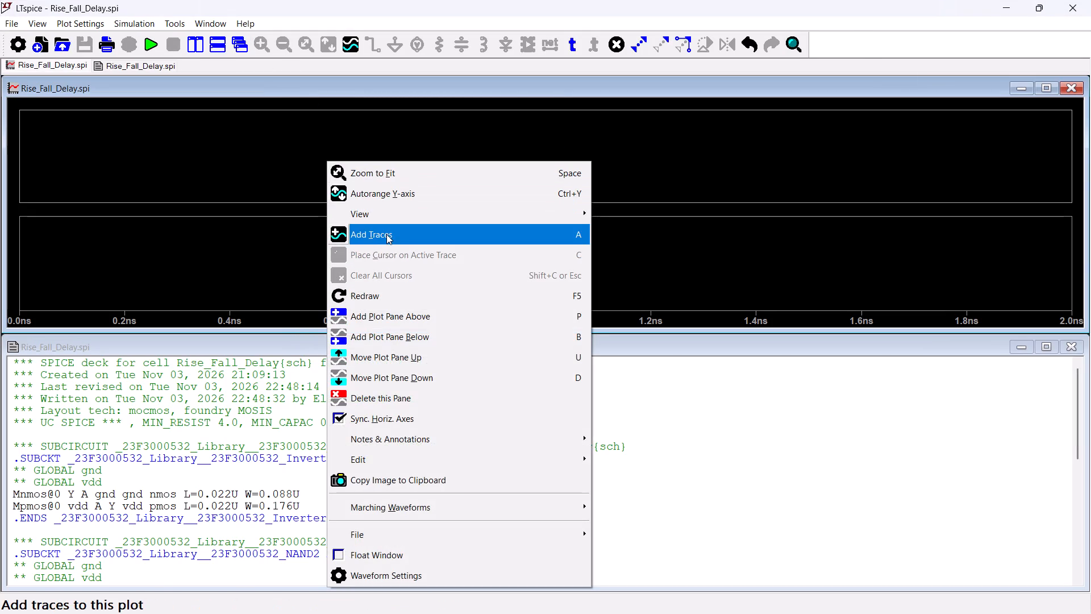
pyautogui.click(386, 234)
pyautogui.click(392, 244)
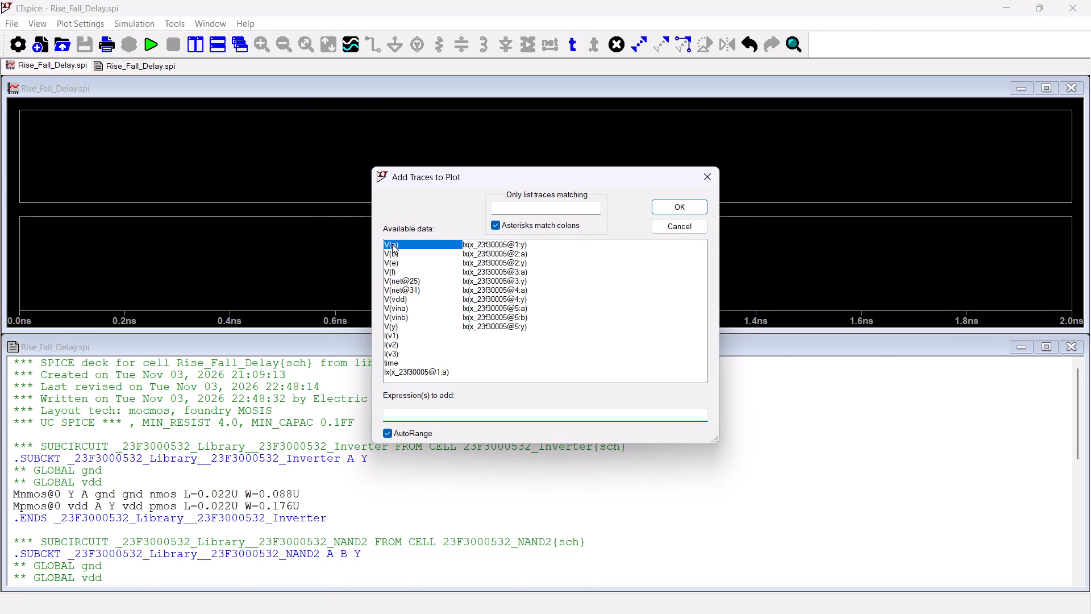
pyautogui.click(393, 260)
pyautogui.click(695, 208)
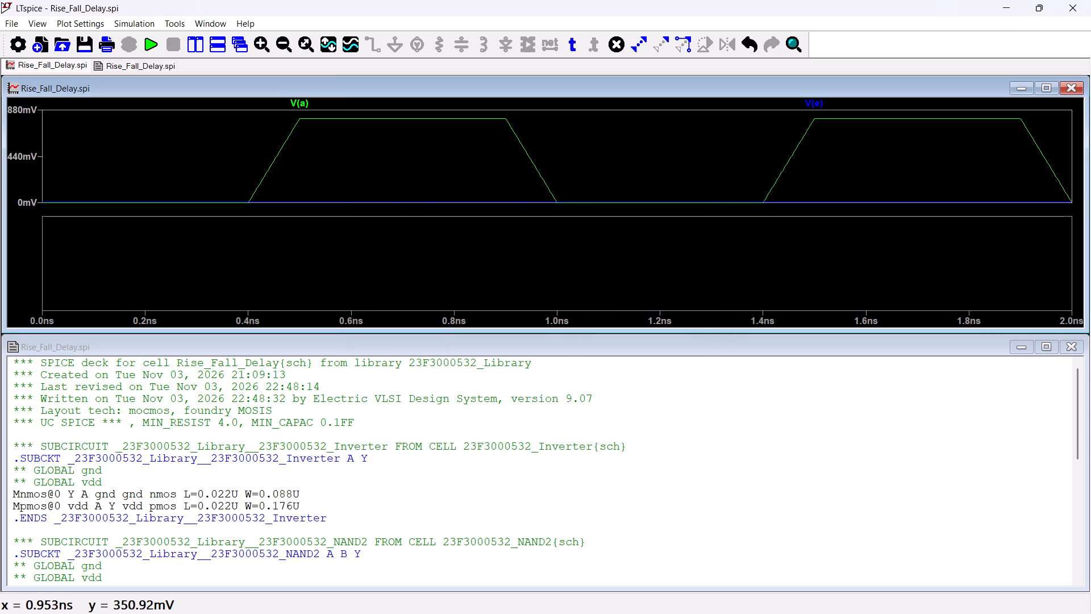
pyautogui.moveTo(821, 99); pyautogui.dragTo(805, 222)
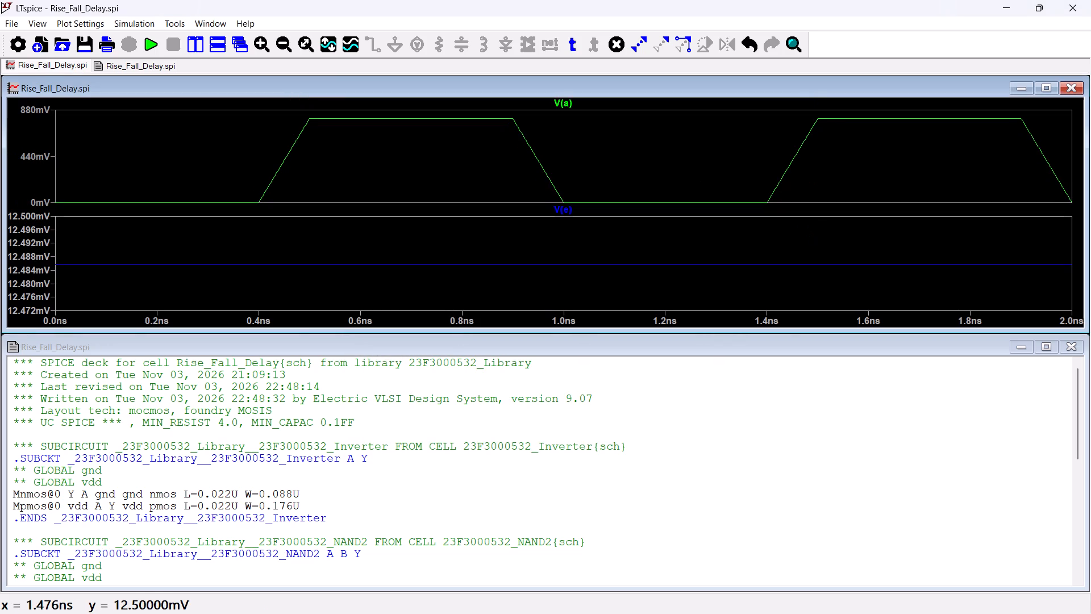
# Close LTspice, return to Electric, maximize the Rise_Fall_Delay schematic window, and close the External Process window.
pyautogui.click(1090, 0)
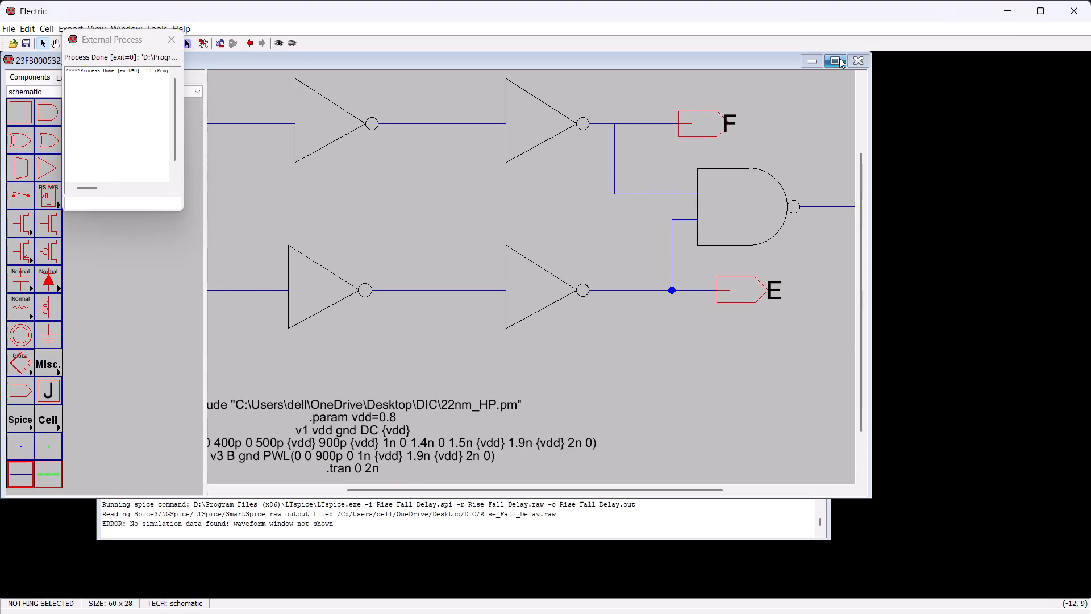
pyautogui.click(839, 58)
pyautogui.click(176, 39)
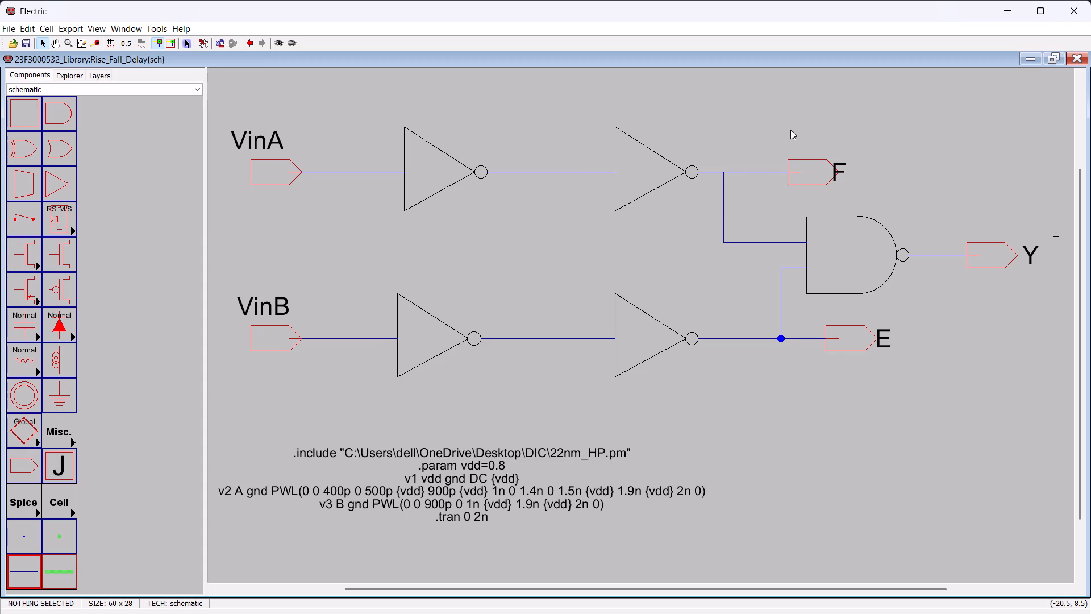
# Delete the vertical wire between the VinA path's output and the upper NAND input wire, and redraw it.
pyautogui.click(724, 222)
pyautogui.press('Delete')
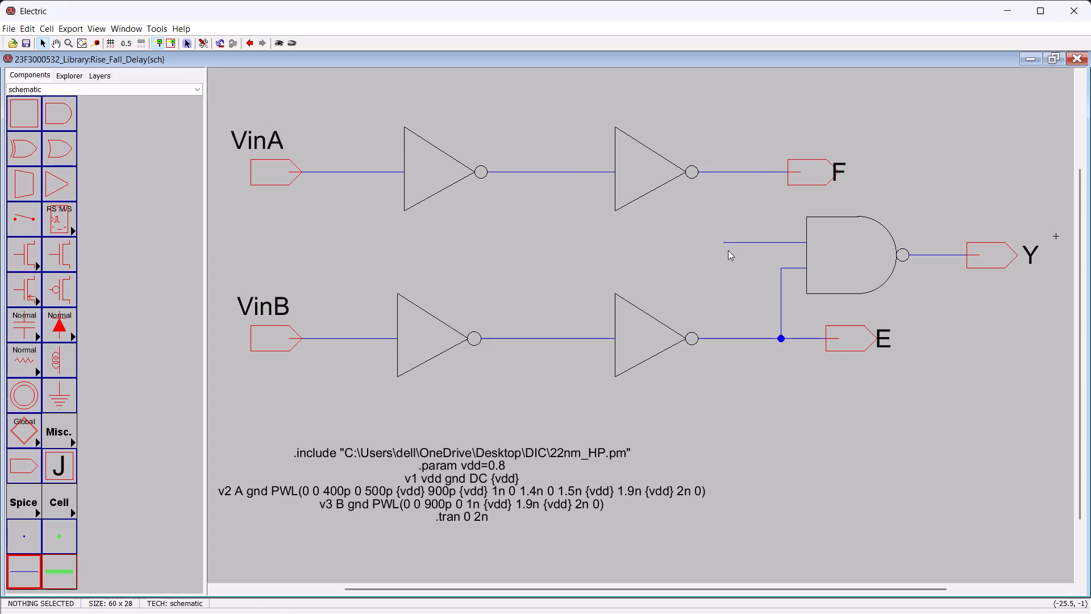
pyautogui.click(725, 244)
pyautogui.rightClick(723, 172)
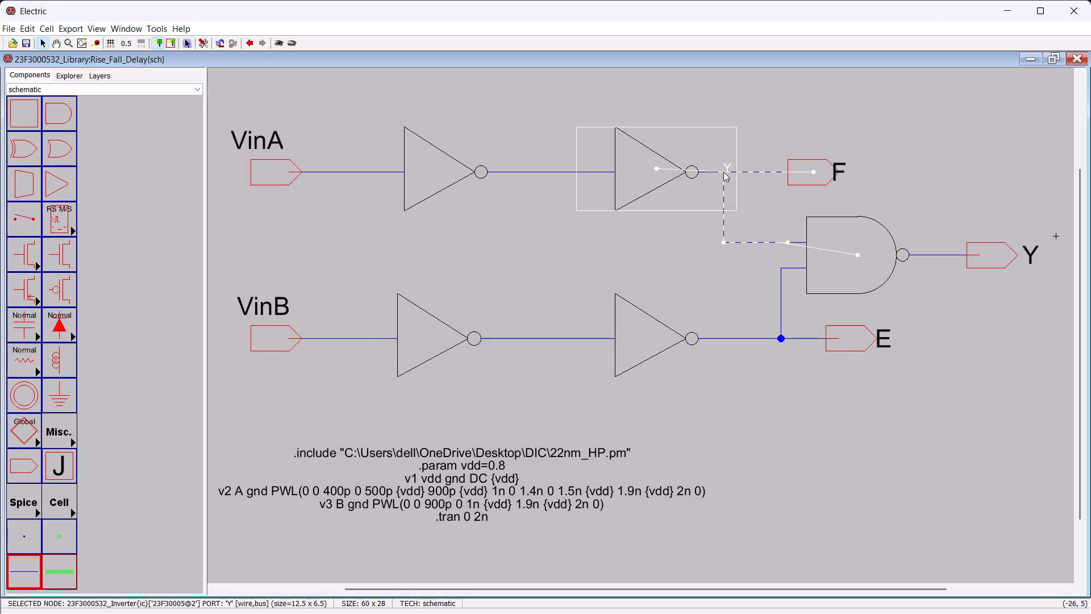
pyautogui.click(776, 99)
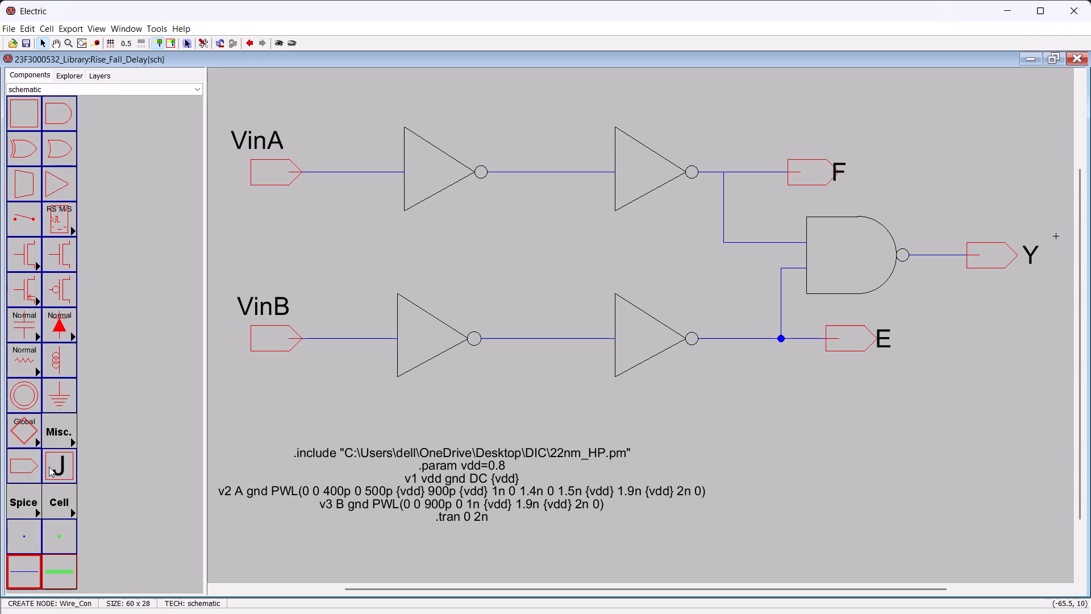
# Place an off-page connector above the wire between the two VinA inverters and rotate it to point upward.
pyautogui.click(26, 460)
pyautogui.click(549, 114)
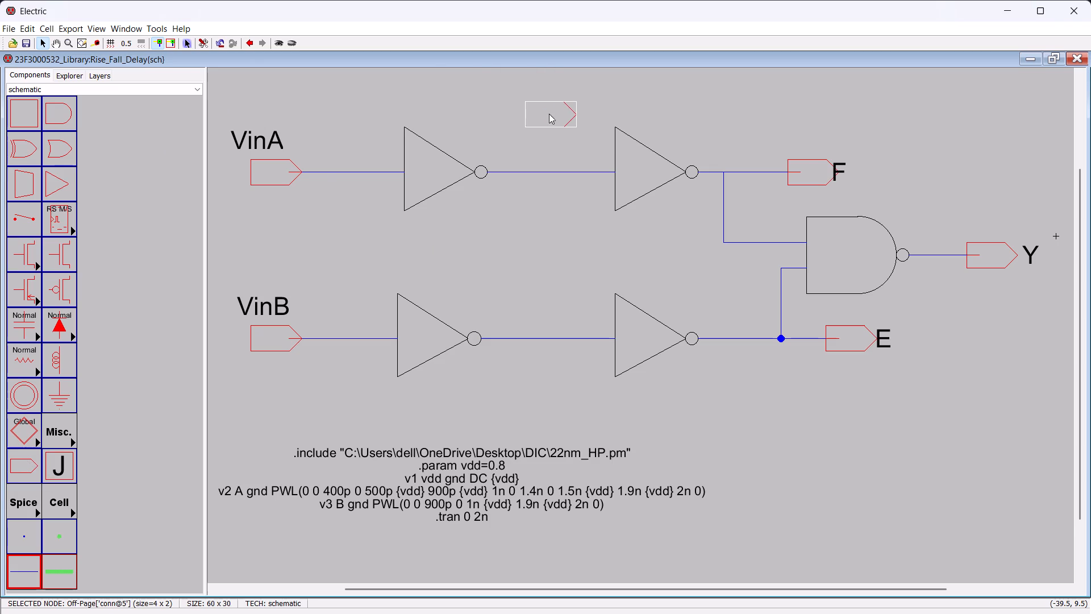
pyautogui.click(554, 142)
pyautogui.click(544, 117)
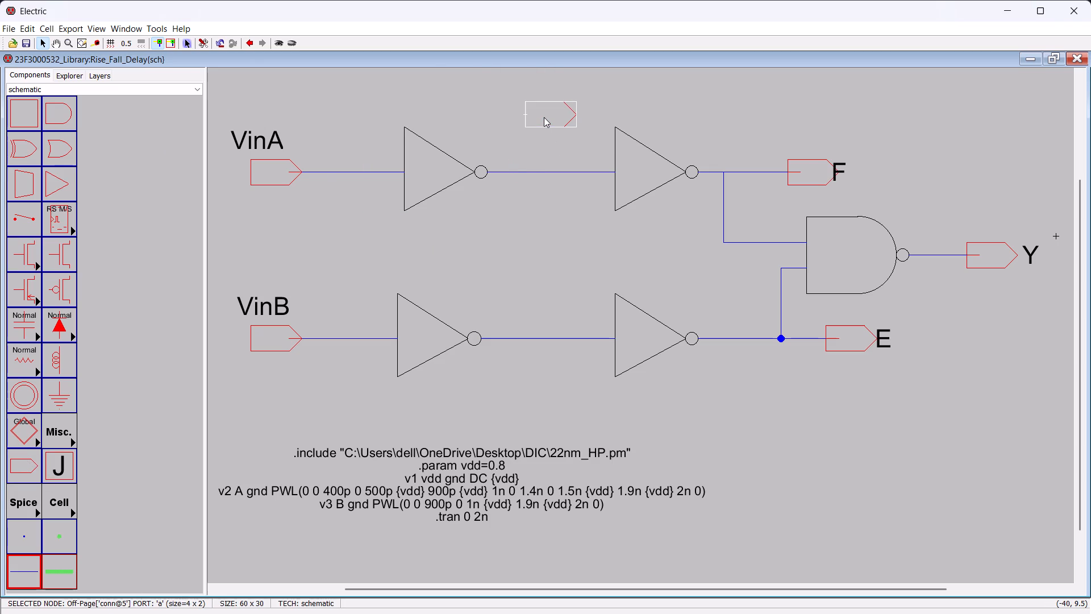
pyautogui.hotkey('ctrl', 'j')
pyautogui.hotkey('ctrl', 'j')
pyautogui.hotkey('ctrl', 'j')
pyautogui.hotkey('ctrl', 'j')
pyautogui.hotkey('ctrl', 'j')
pyautogui.click(574, 122)
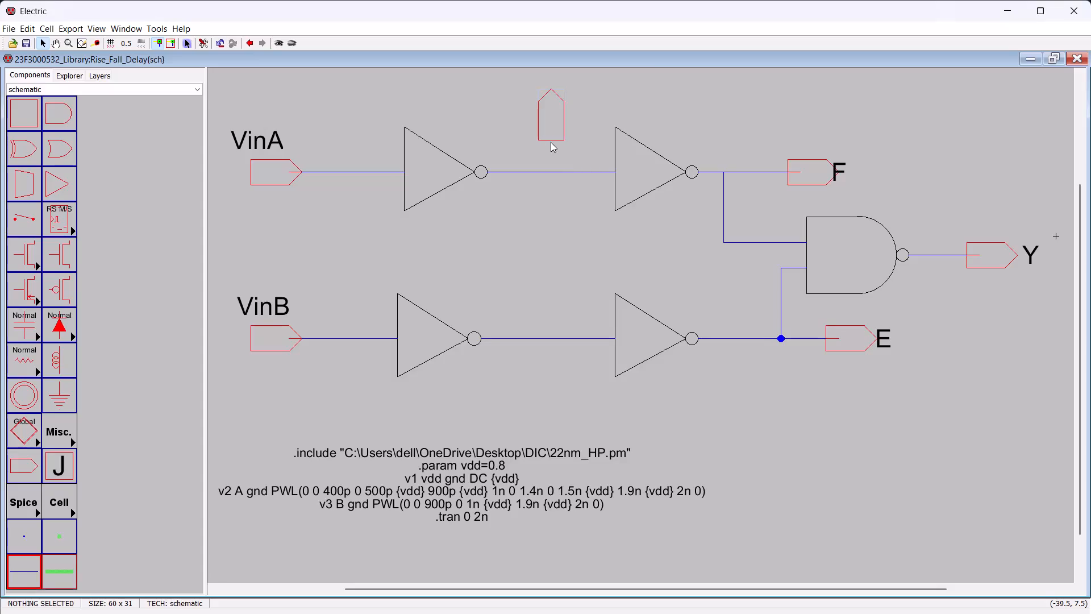
# Wire the new connector's base straight down to the wire between the two VinA inverters.
pyautogui.click(551, 142)
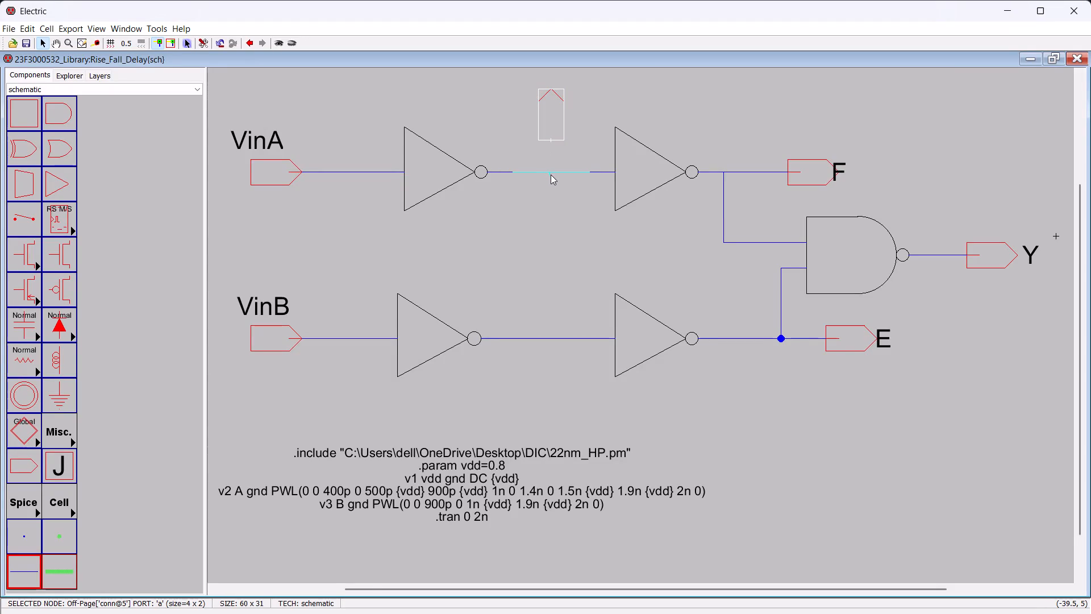
pyautogui.rightClick(551, 174)
pyautogui.click(568, 265)
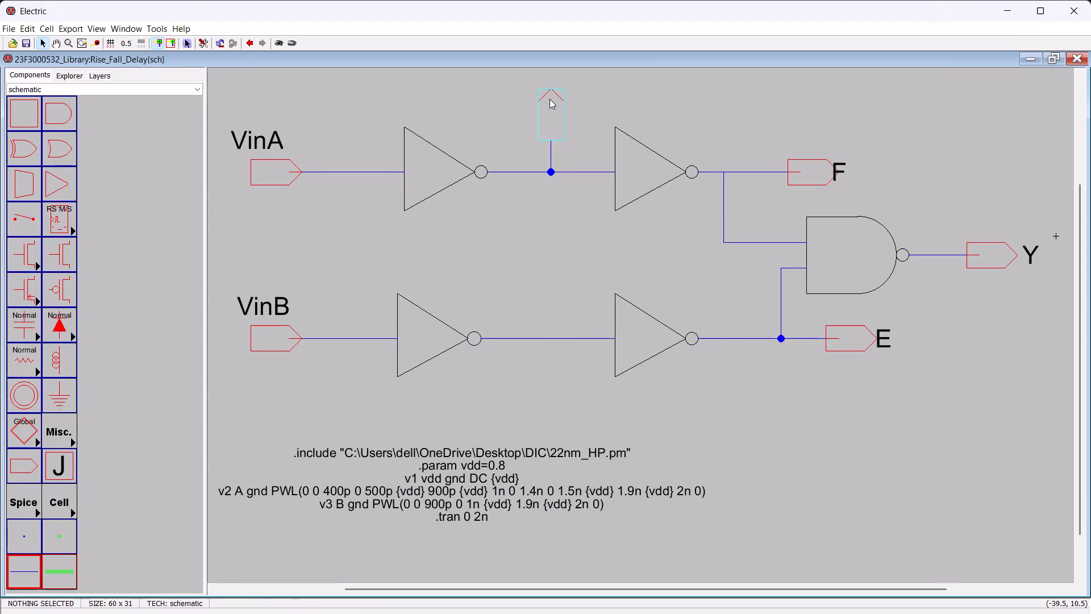
# Create an export named G with output characteristics on the new connector.
pyautogui.click(548, 99)
pyautogui.hotkey('ctrl', 'e')
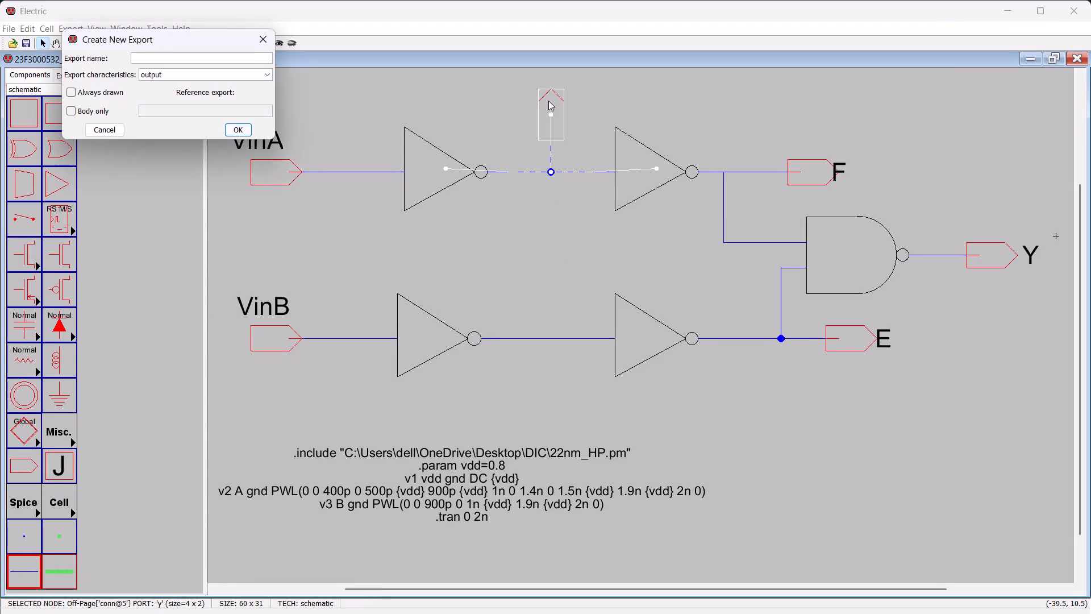
pyautogui.hotkey('shift', 'g')
pyautogui.click(237, 131)
pyautogui.click(624, 85)
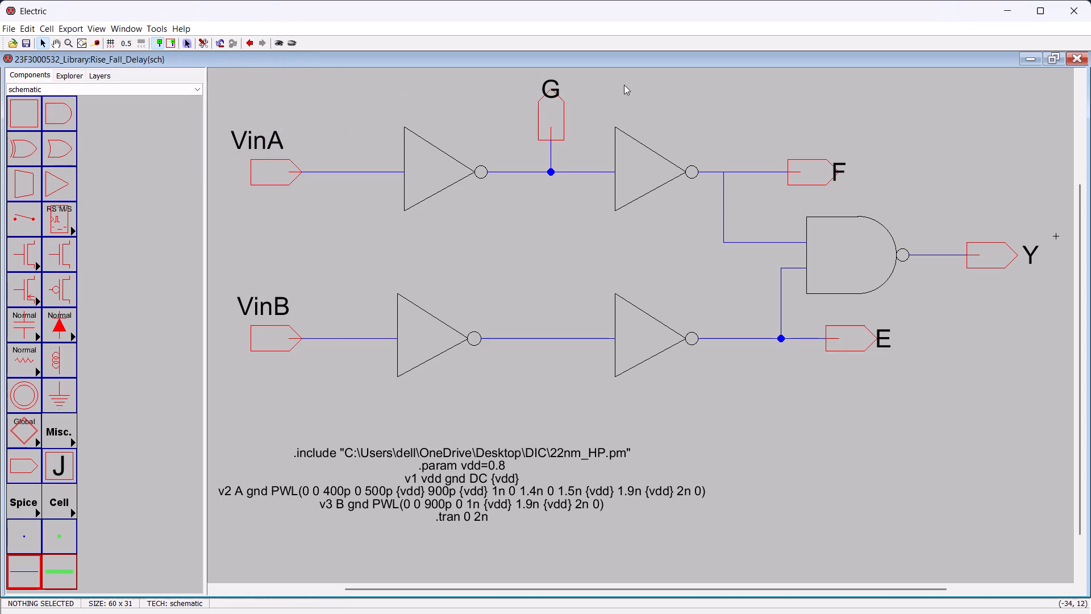
# Raise the G label about 1 unit so it sits above the connector's tip.
pyautogui.moveTo(547, 85); pyautogui.dragTo(548, 75)
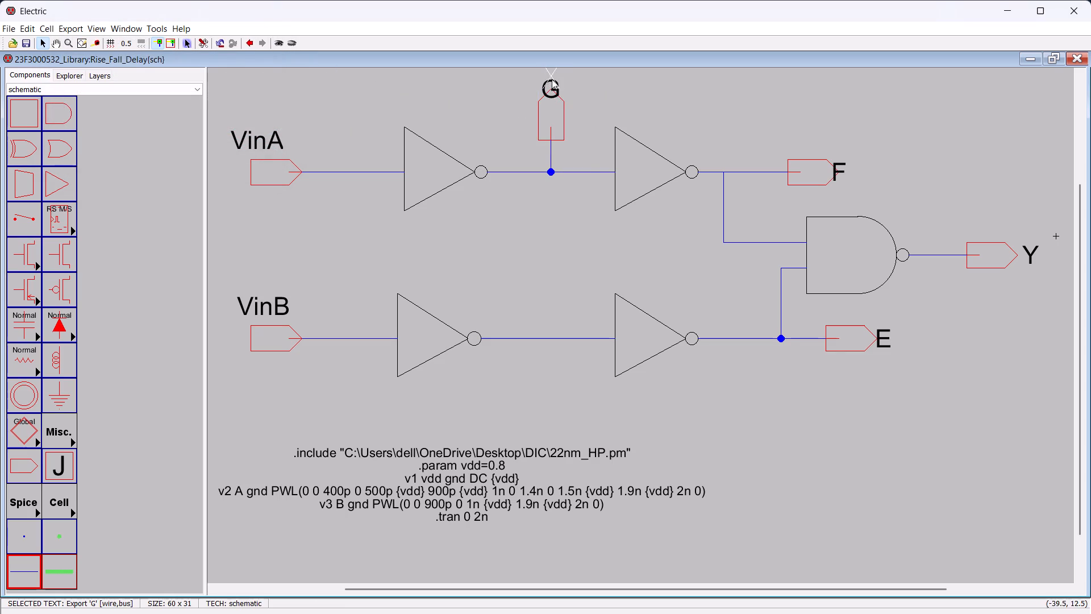
pyautogui.click(661, 84)
# Move the SPICE code block about 15.5 units right and 3.5 units up, under the inverter and NAND circuit.
pyautogui.scroll(1, 599, 235)
pyautogui.scroll(-1, 608, 224)
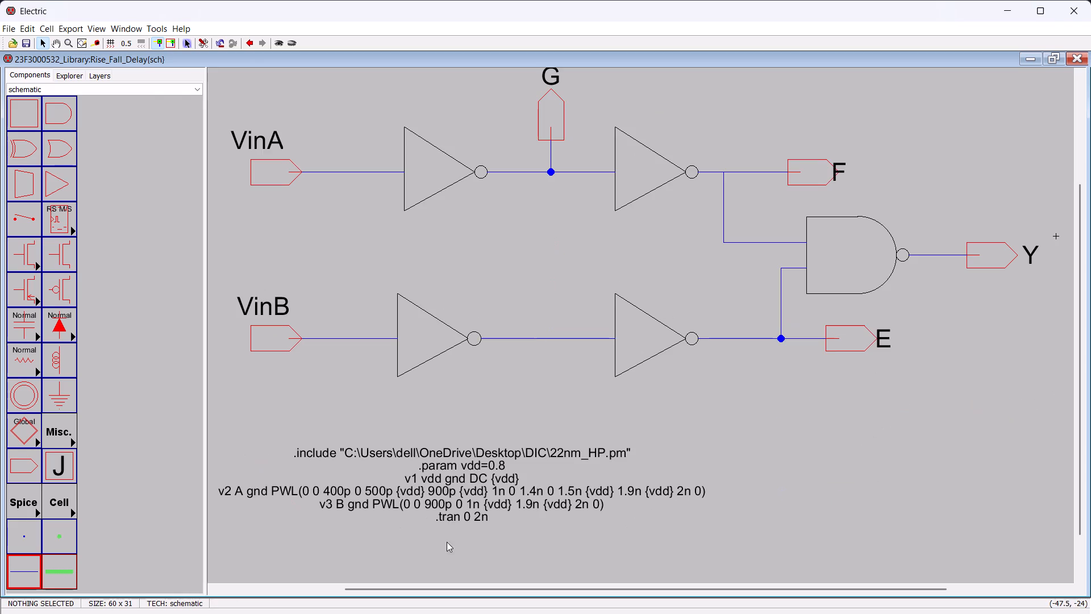
pyautogui.moveTo(452, 513); pyautogui.dragTo(652, 467)
pyautogui.scroll(2, 646, 459)
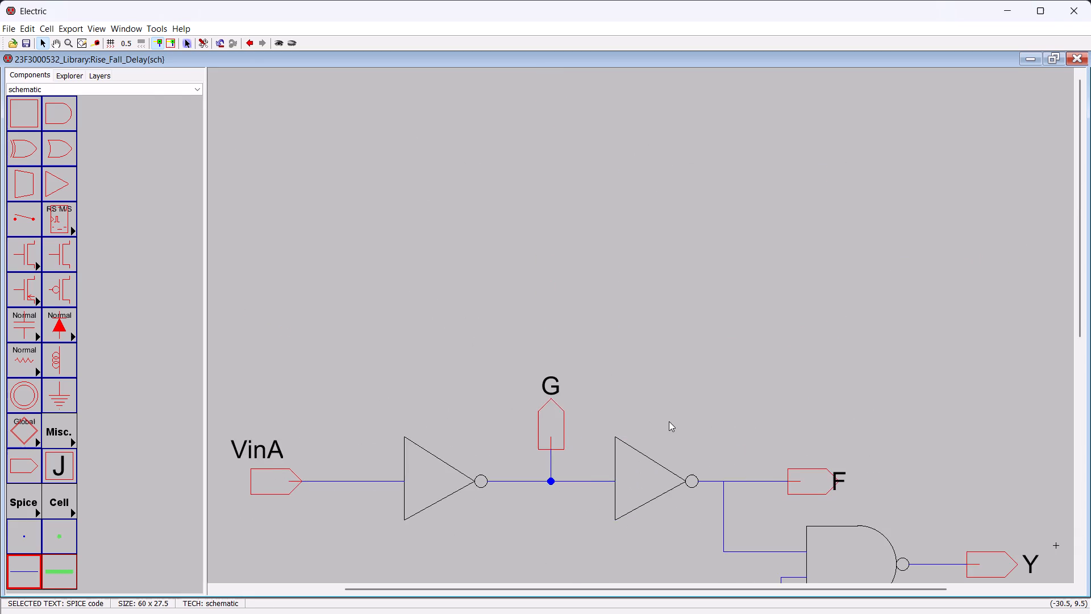
pyautogui.scroll(-1, 669, 421)
pyautogui.click(715, 220)
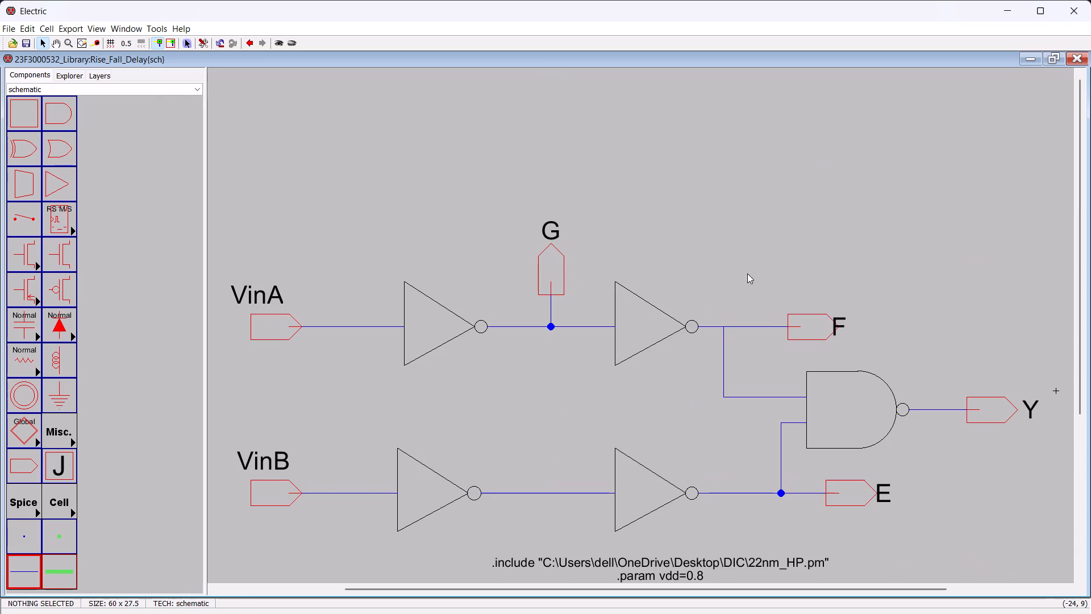
# Write the SPICE deck again with export G included, run it in LTspice, and tile the waveform and netlist windows one above the other.
pyautogui.click(151, 29)
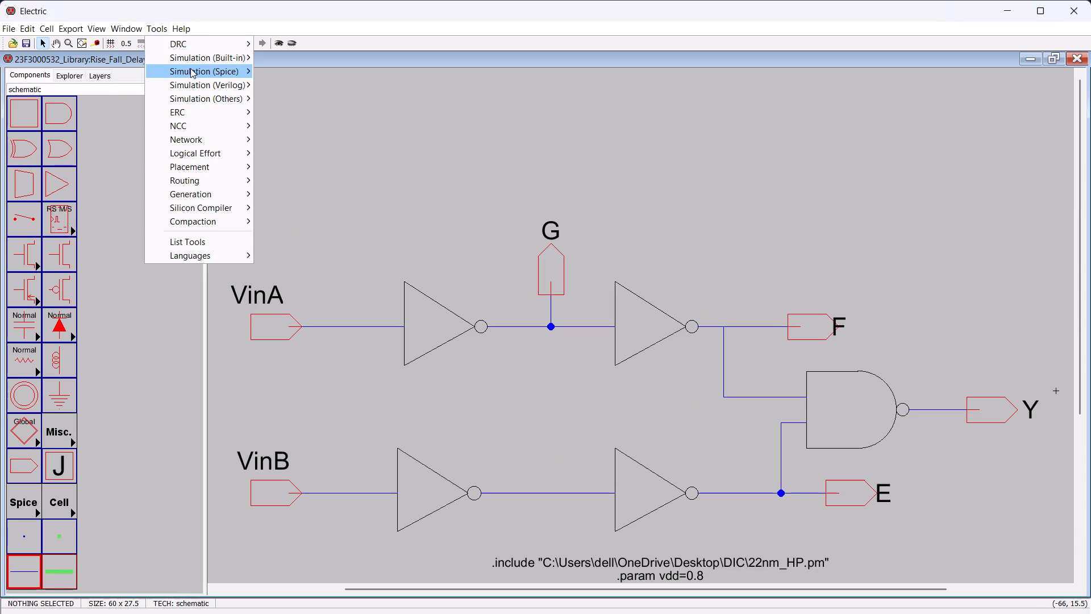
pyautogui.click(277, 69)
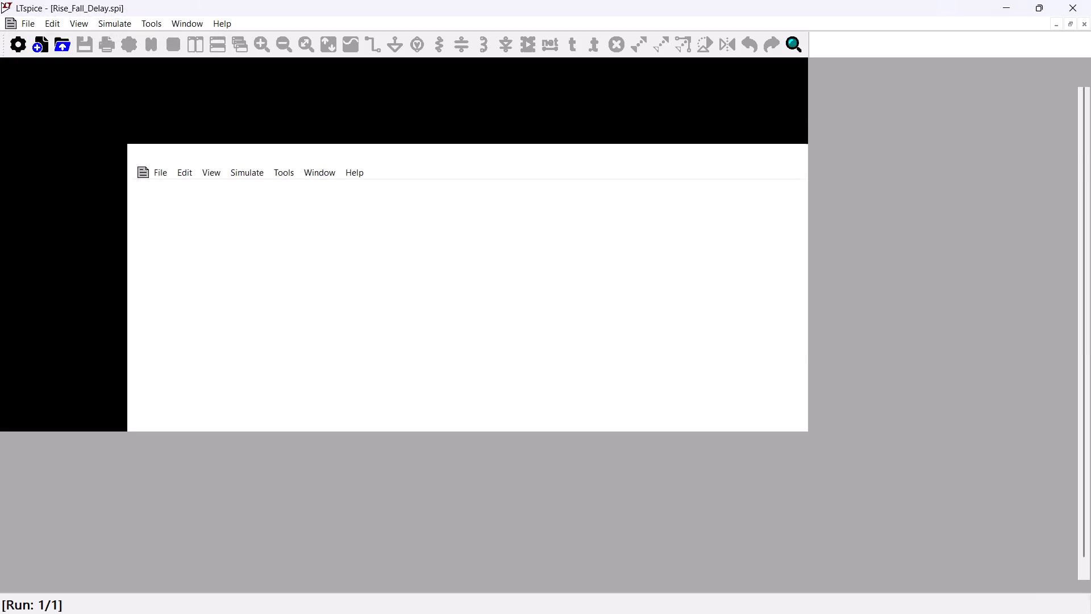
pyautogui.click(215, 45)
# Plot V(a), V(g) and V(e) together in the Rise_Fall_Delay waveform window, then close LTspice.
pyautogui.rightClick(337, 123)
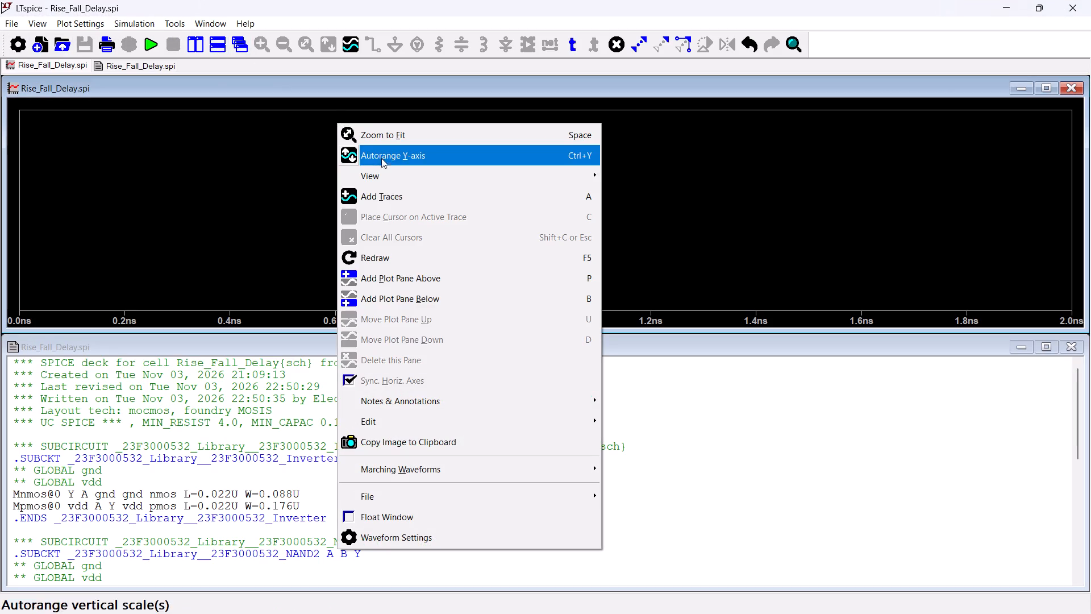
pyautogui.click(377, 198)
pyautogui.click(392, 246)
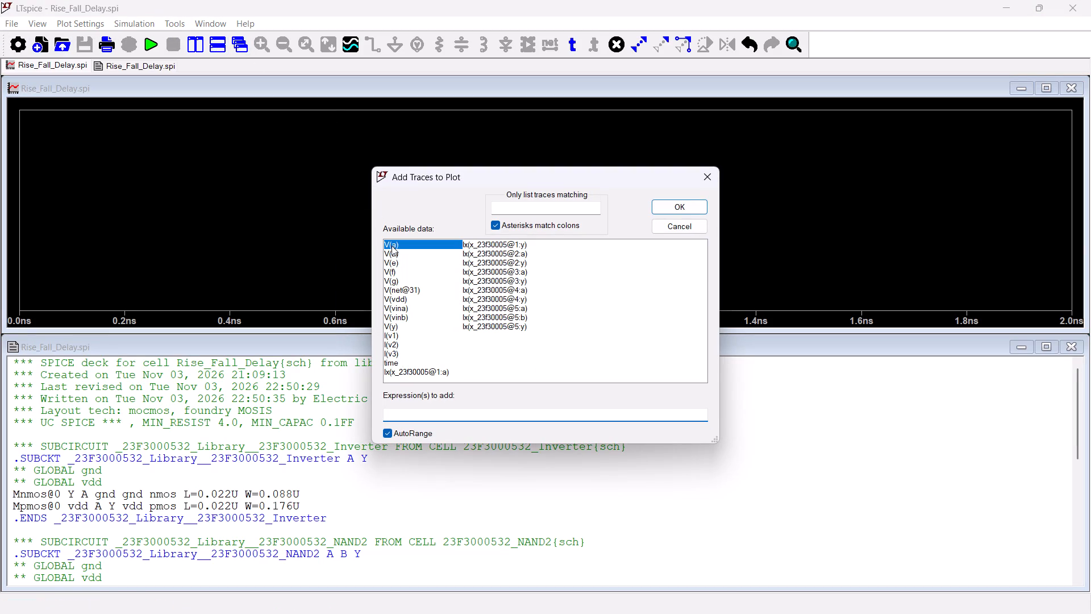
pyautogui.click(393, 279)
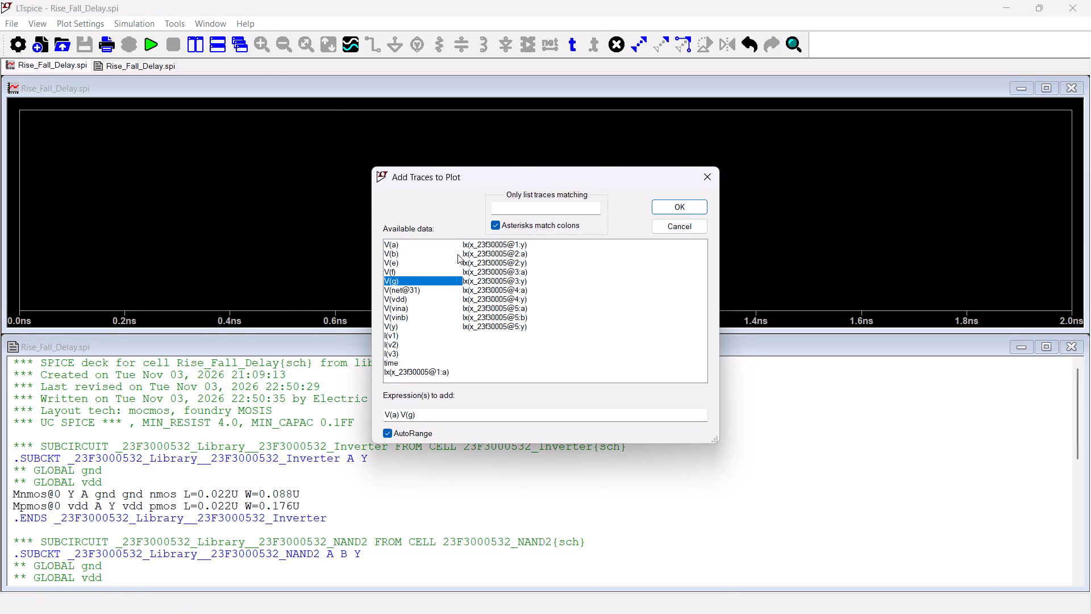
pyautogui.click(389, 262)
pyautogui.click(690, 204)
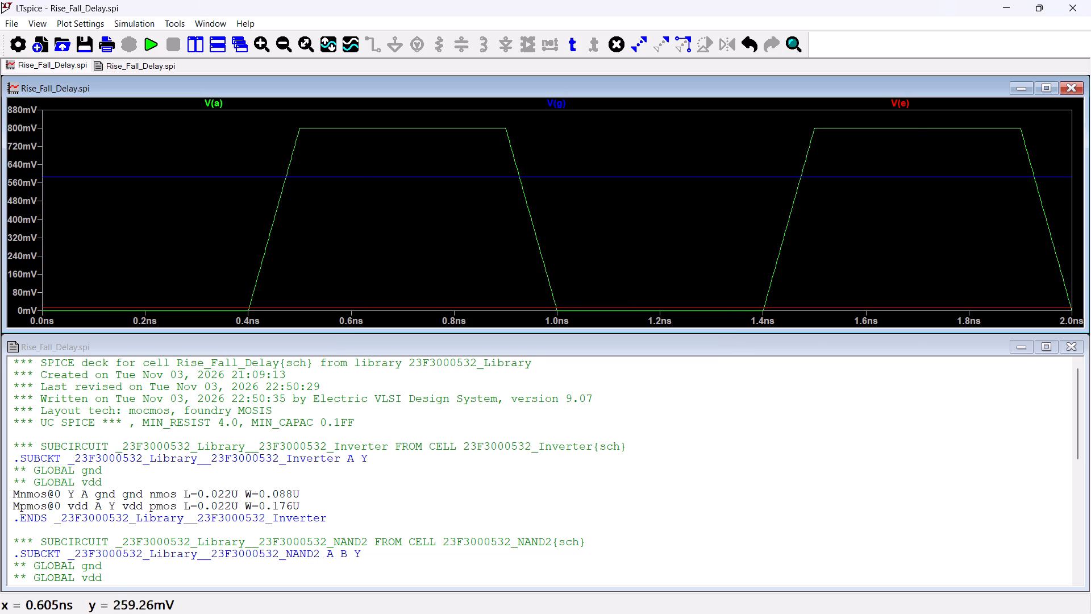
pyautogui.click(1090, 0)
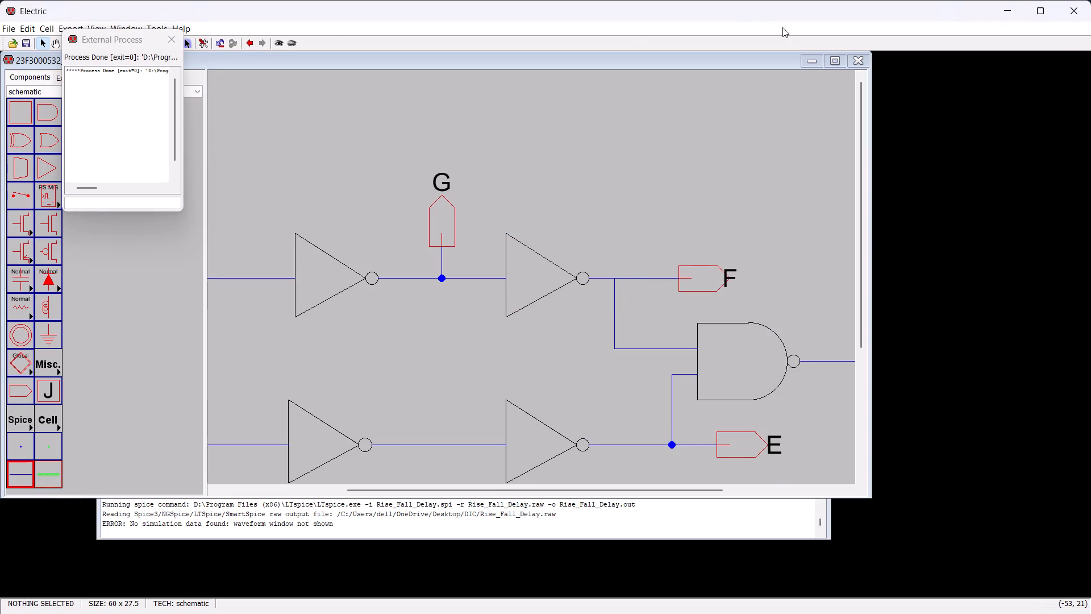
# Dismiss the External Process report in Electric and maximize the Rise_Fall_Delay schematic window.
pyautogui.click(172, 38)
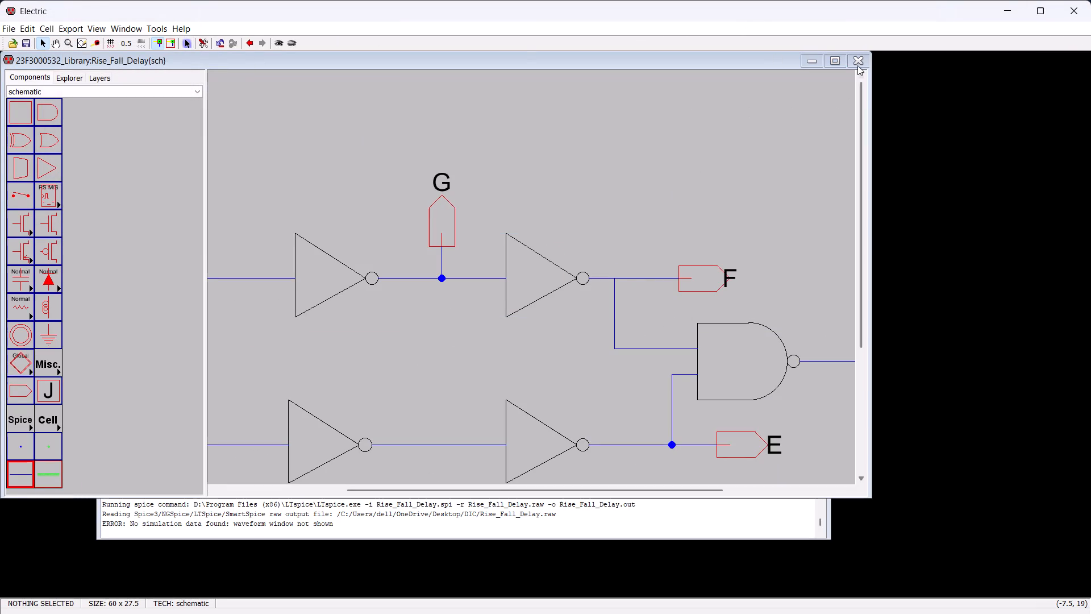
pyautogui.click(840, 64)
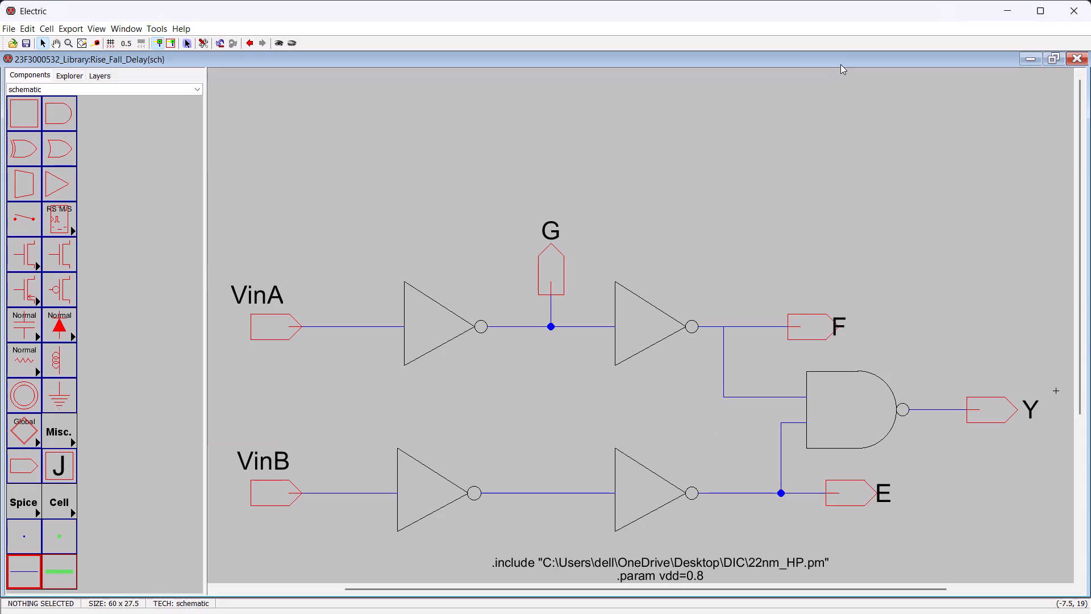
# Examine the port names in the inverter's icon and schematic cells against the VinA input and SPICE code of Rise_Fall_Delay.
pyautogui.scroll(-1, 768, 142)
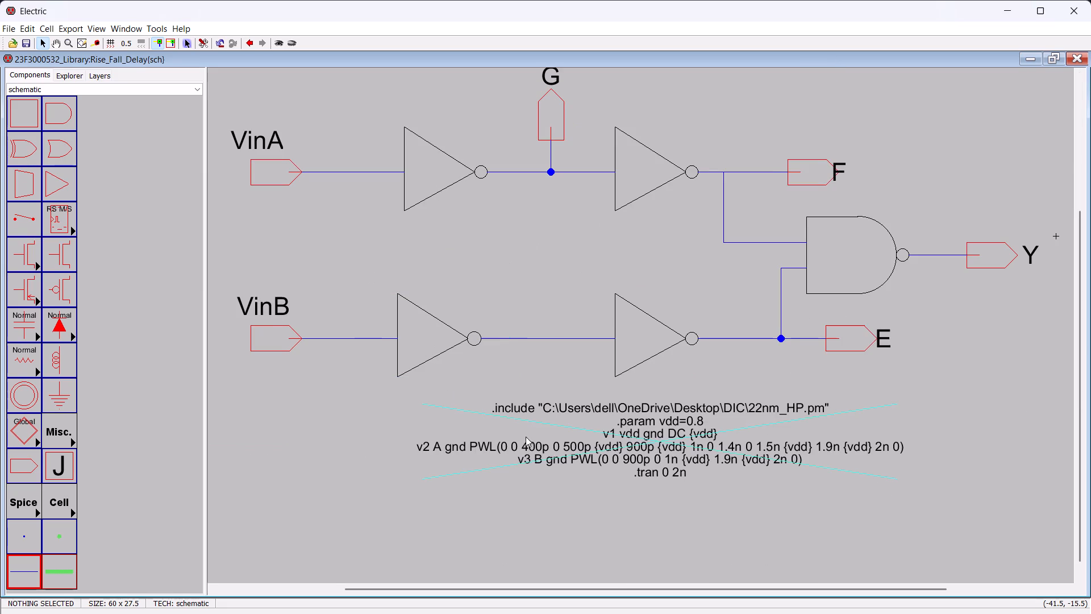
pyautogui.scroll(1, 526, 436)
pyautogui.scroll(-1, 470, 421)
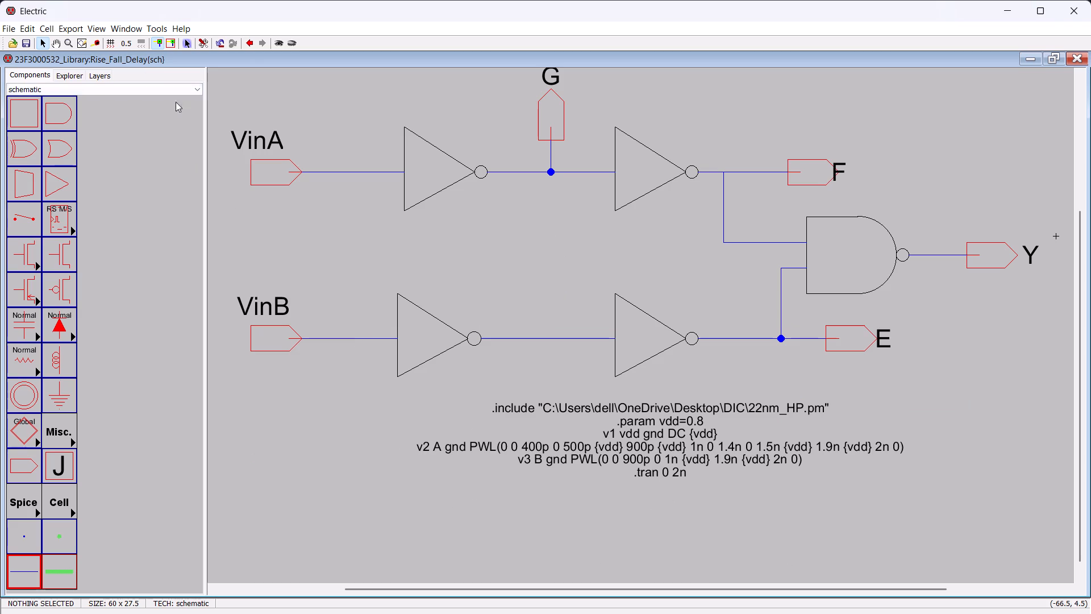
pyautogui.click(253, 138)
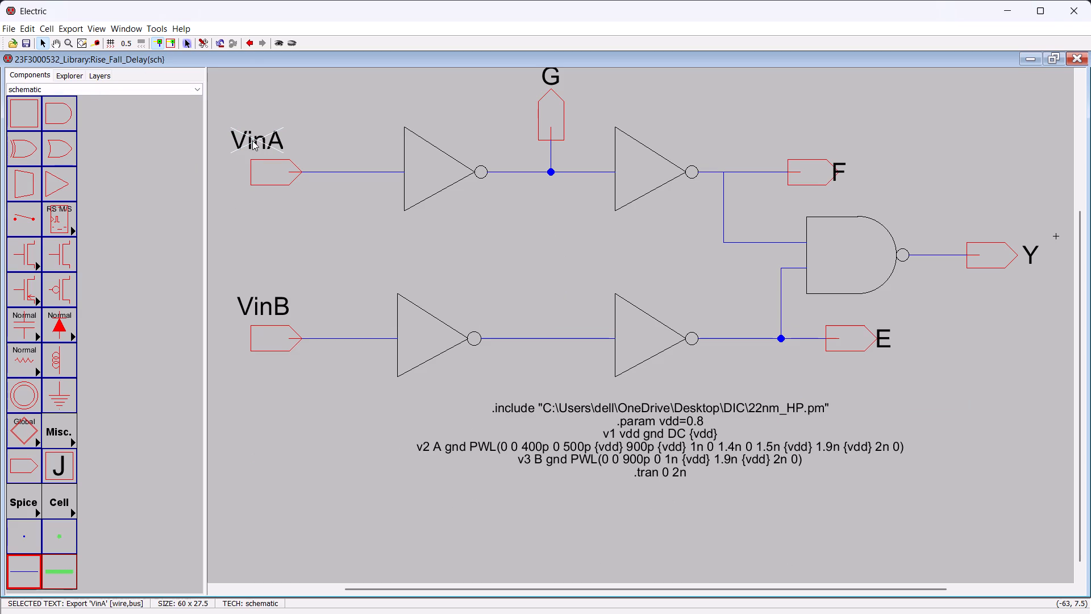
pyautogui.click(76, 71)
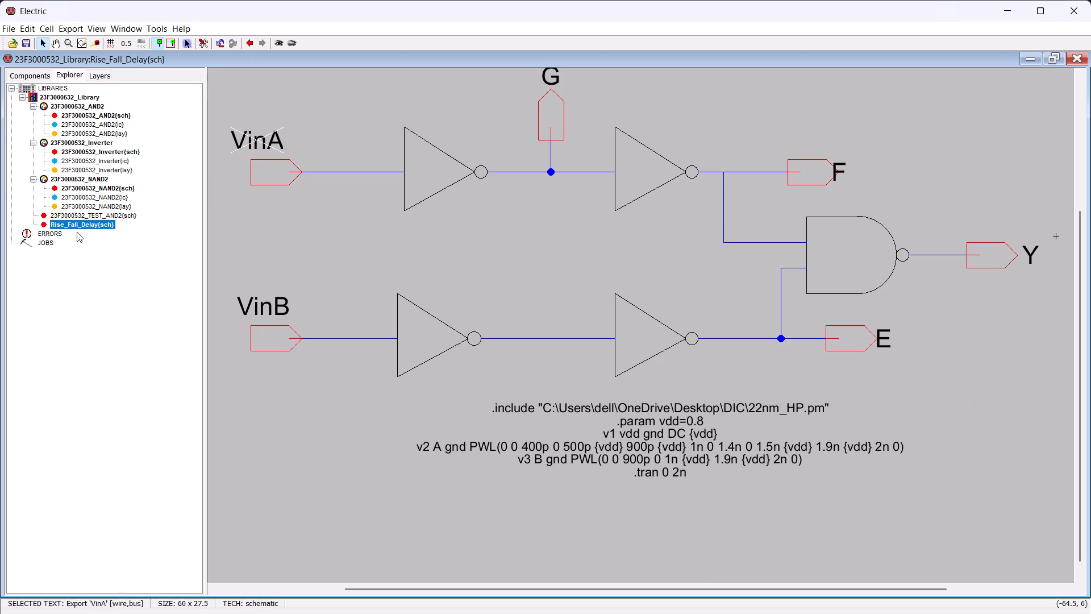
pyautogui.doubleClick(112, 160)
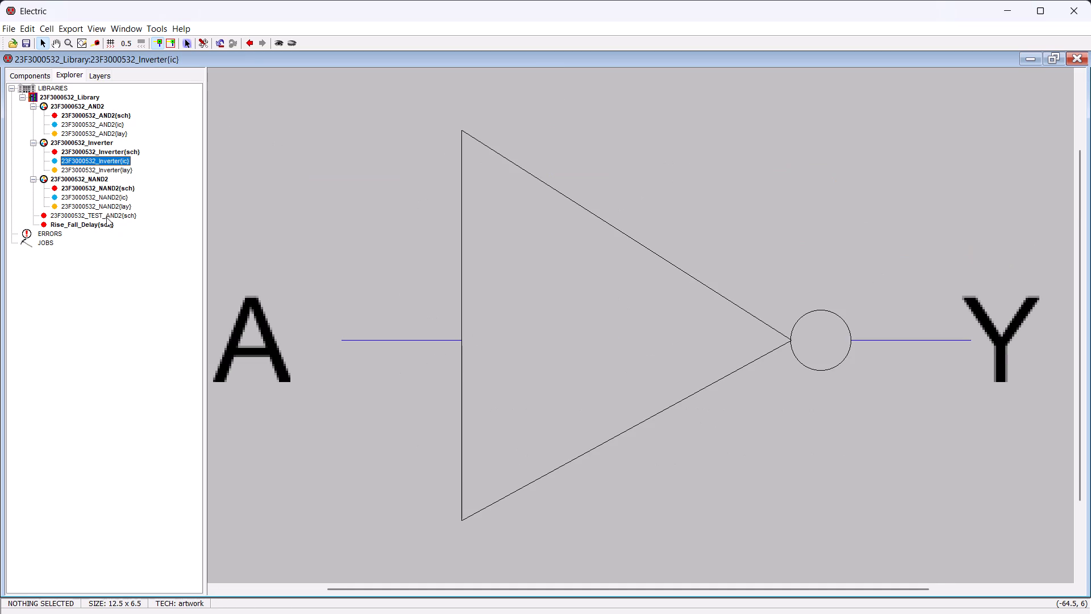
pyautogui.doubleClick(126, 152)
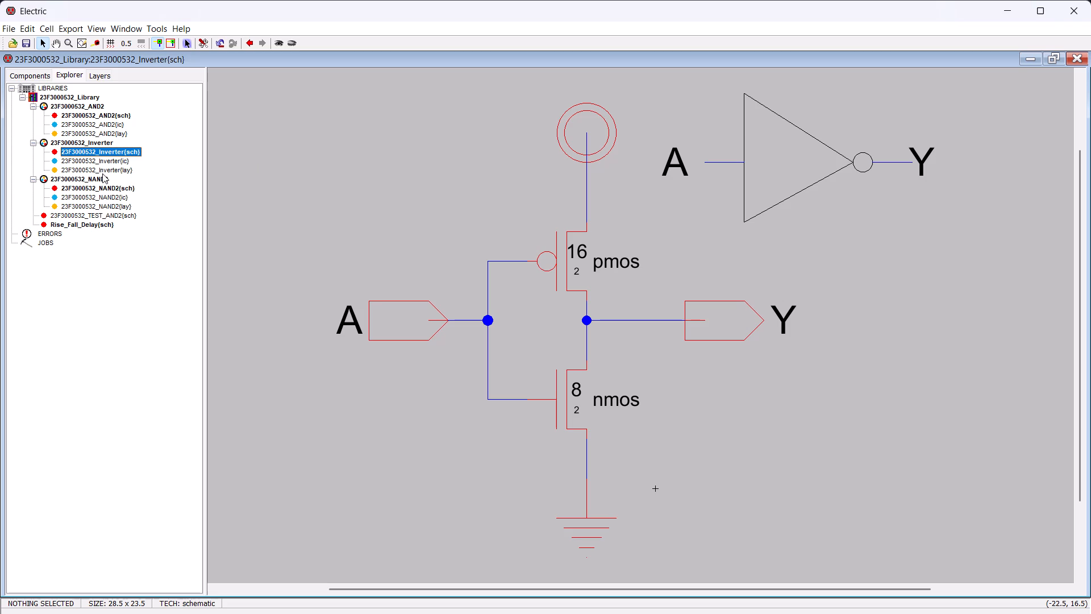
pyautogui.doubleClick(98, 226)
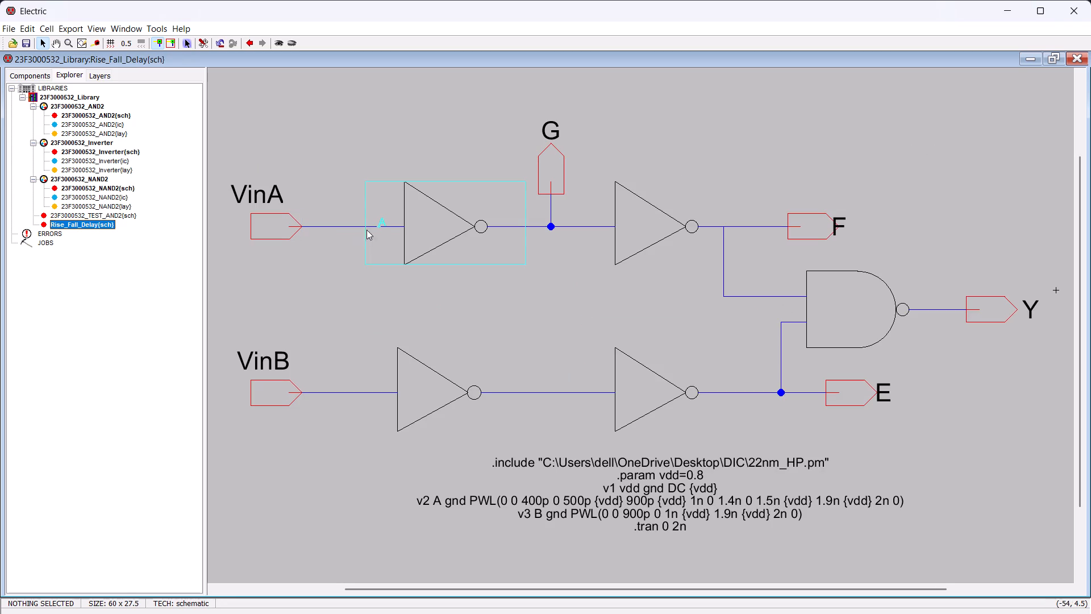
pyautogui.click(425, 225)
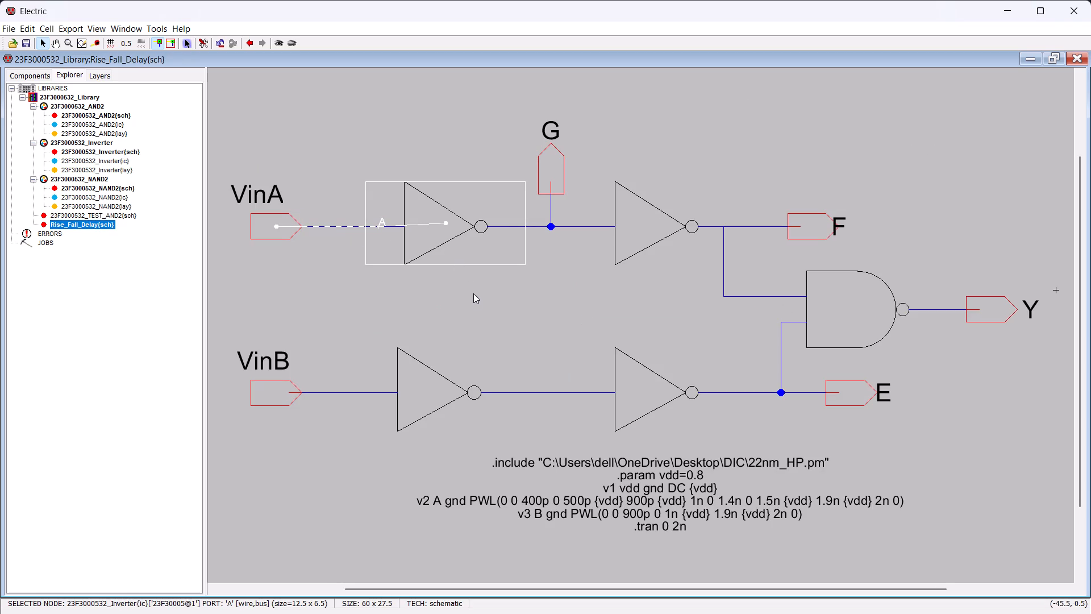
pyautogui.click(475, 296)
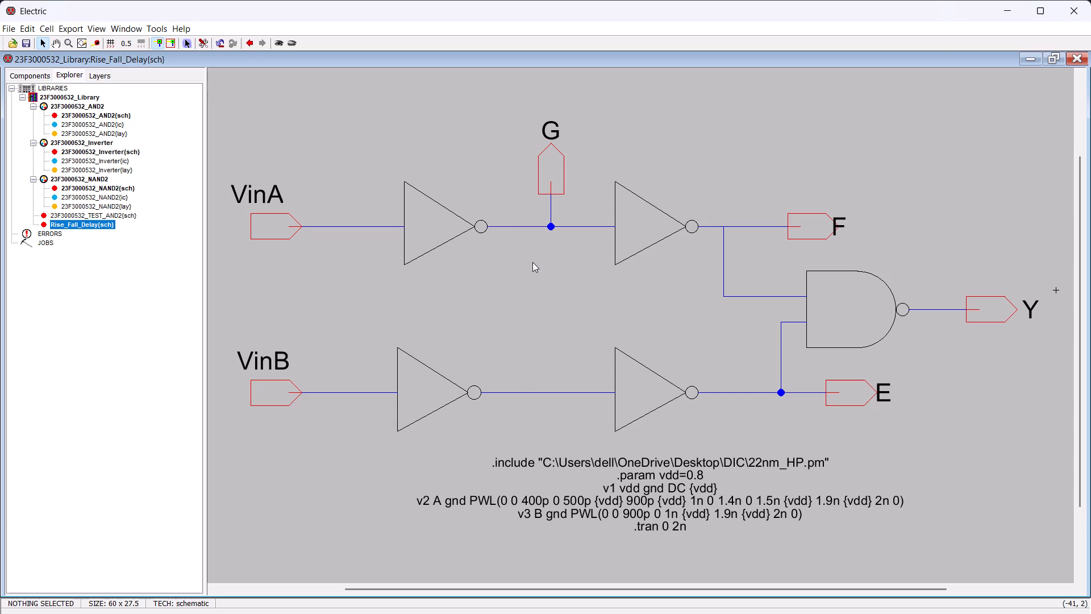
pyautogui.doubleClick(111, 153)
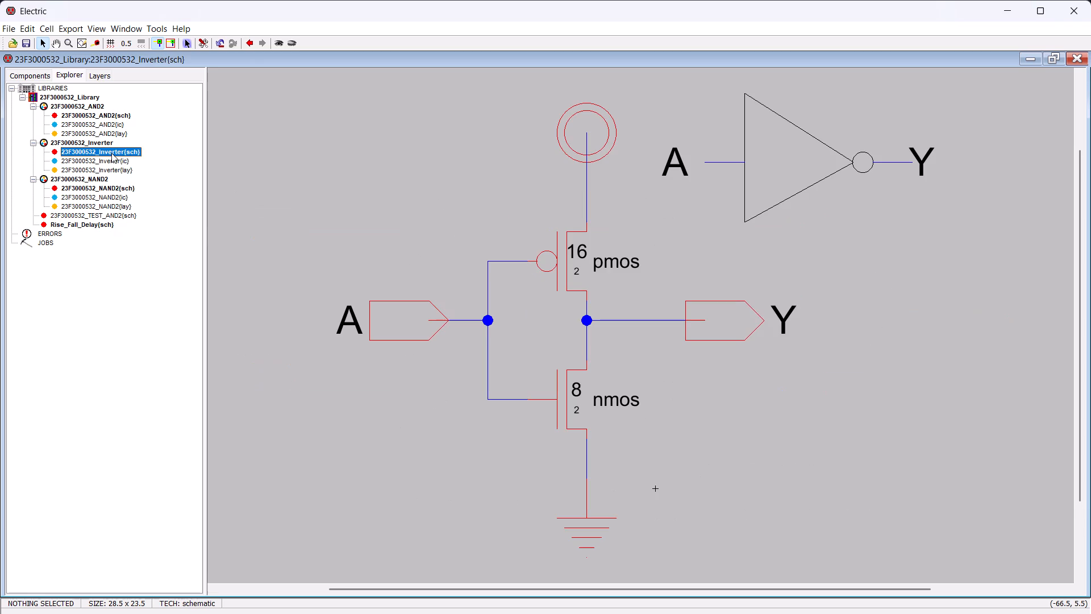
pyautogui.click(111, 167)
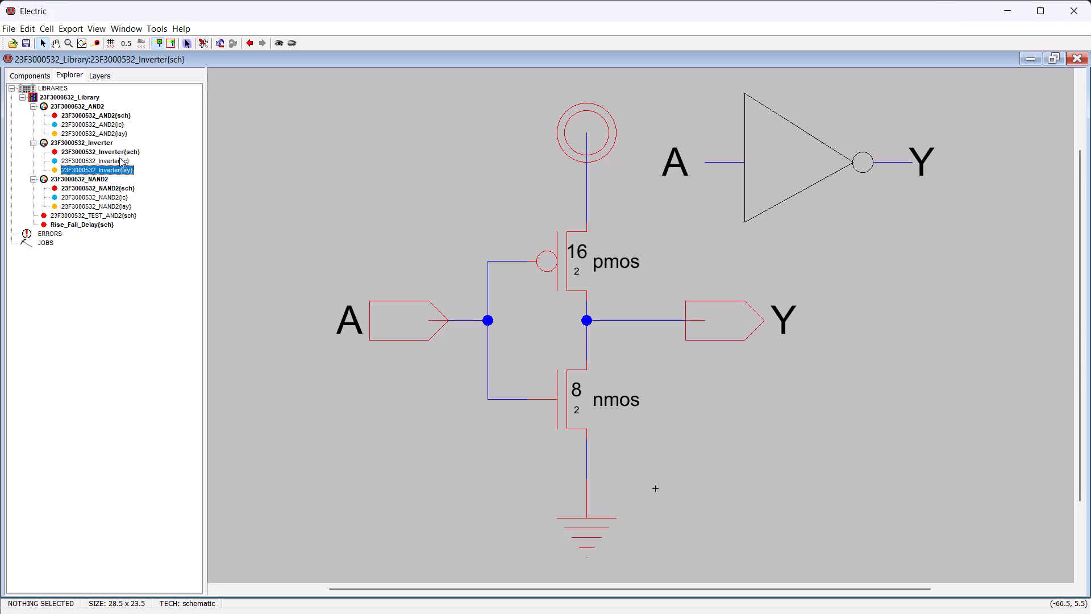
pyautogui.doubleClick(120, 161)
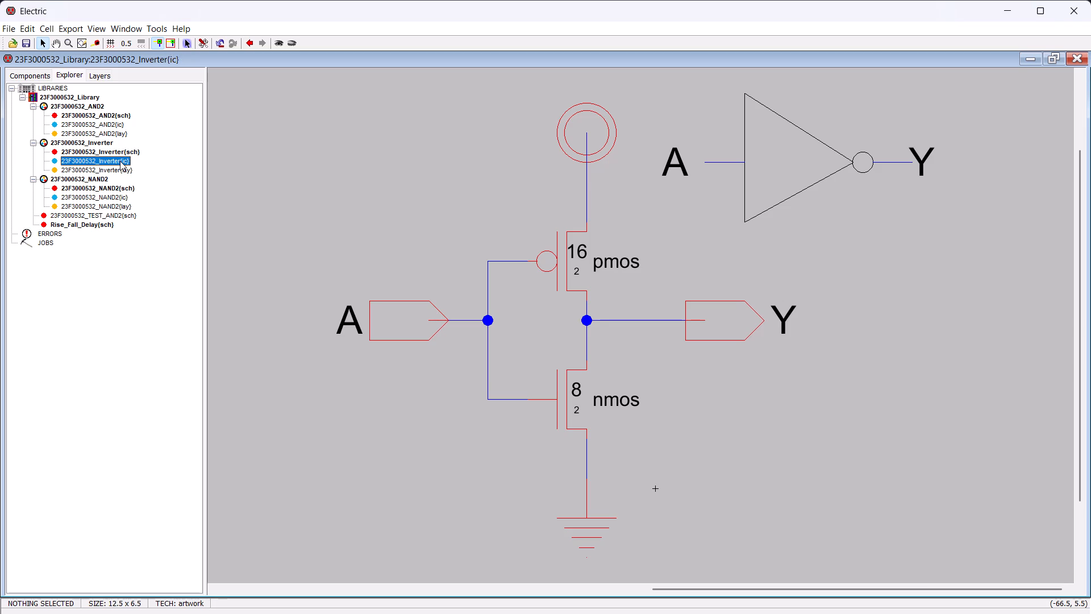
pyautogui.click(120, 155)
pyautogui.doubleClick(120, 155)
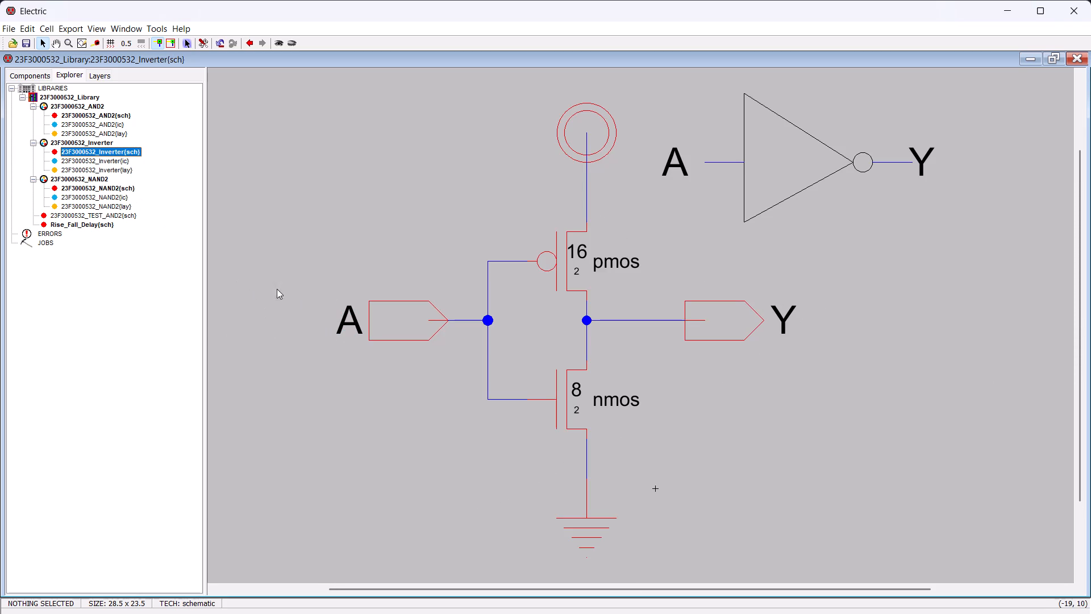
pyautogui.doubleClick(102, 229)
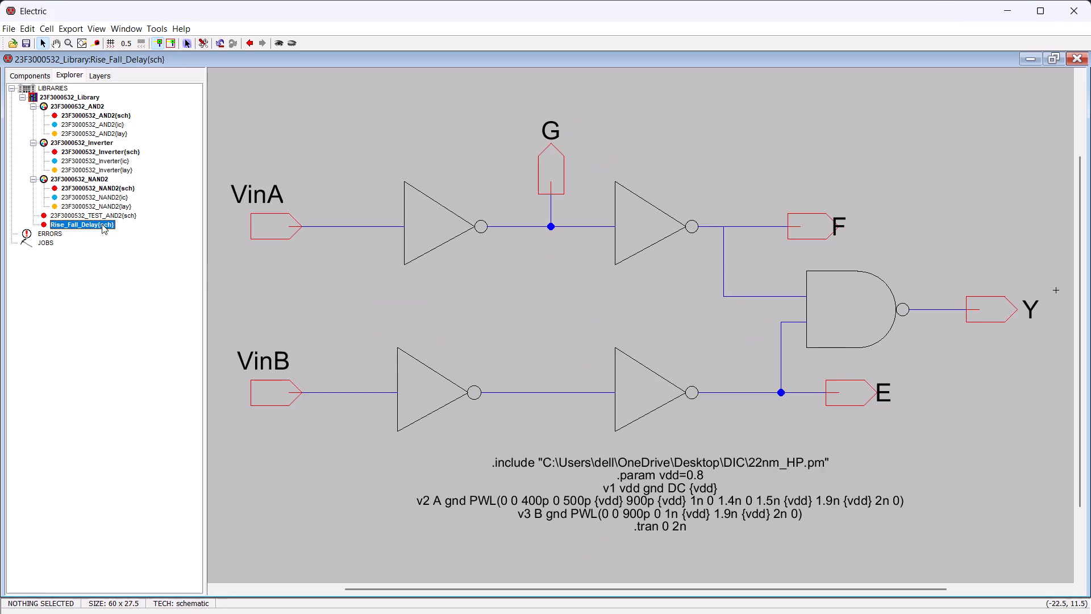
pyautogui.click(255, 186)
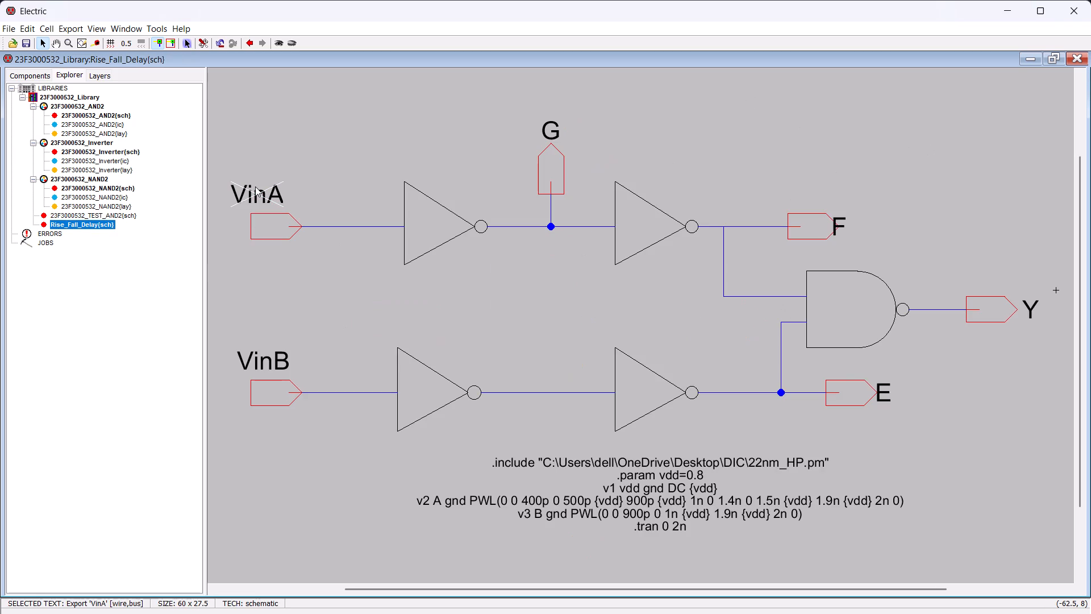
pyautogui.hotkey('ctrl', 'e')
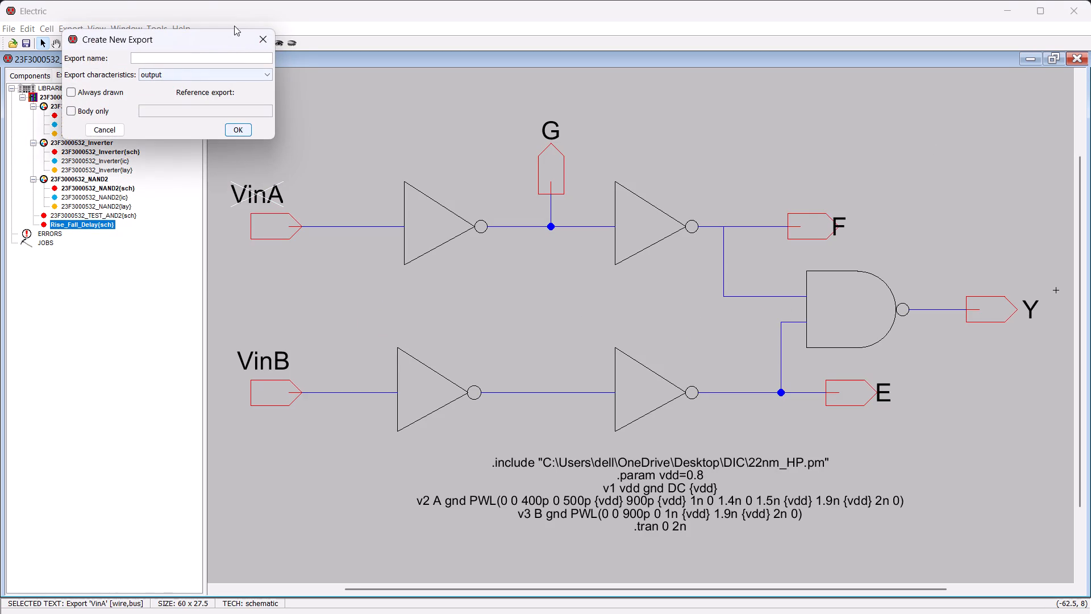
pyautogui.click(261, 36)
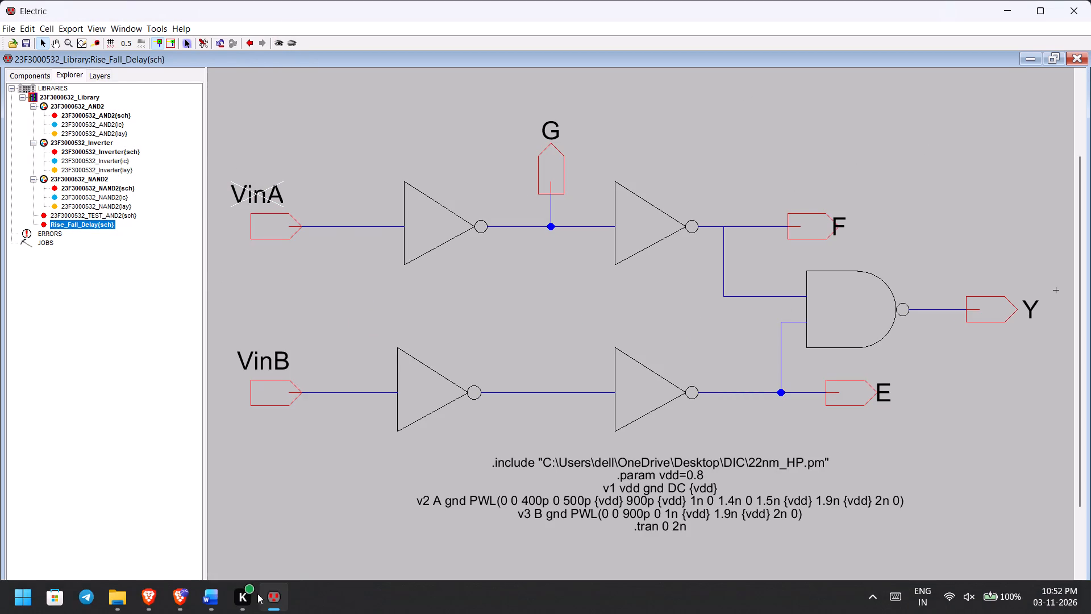